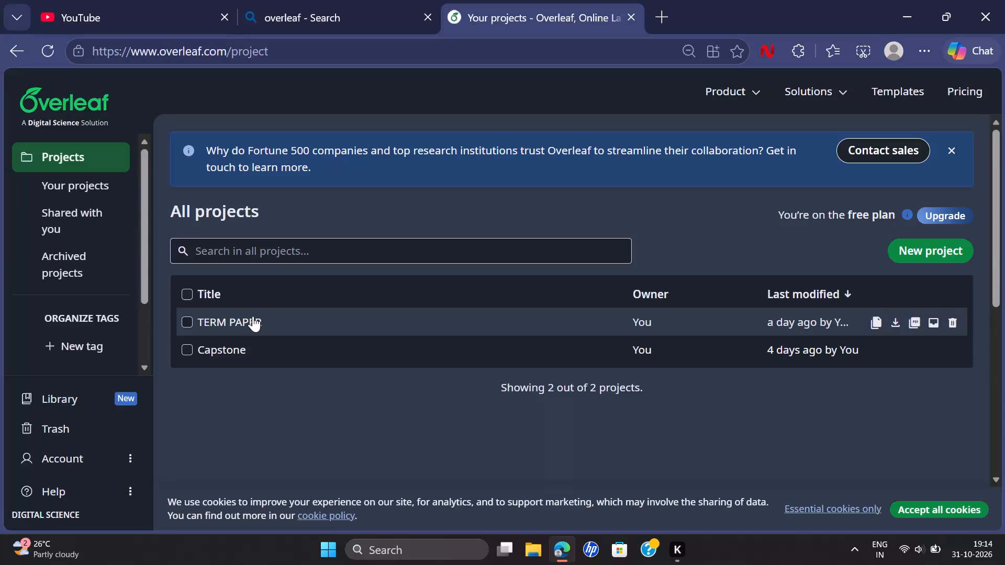
Open the TERM PAPER project from the project list to view its LaTeX source and compiled PDF.
left_click(245, 318)
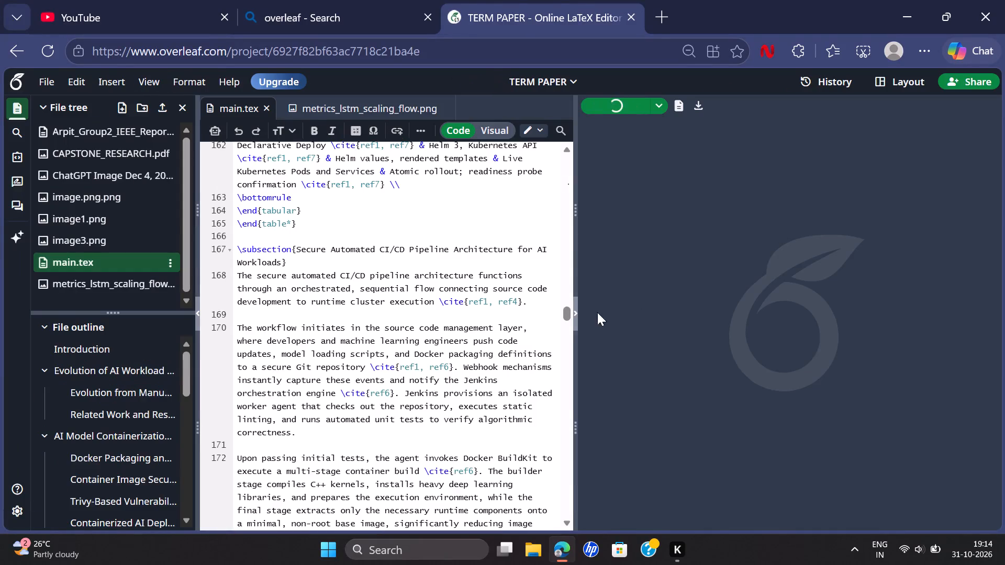
scroll(449, 302, "up", 1)
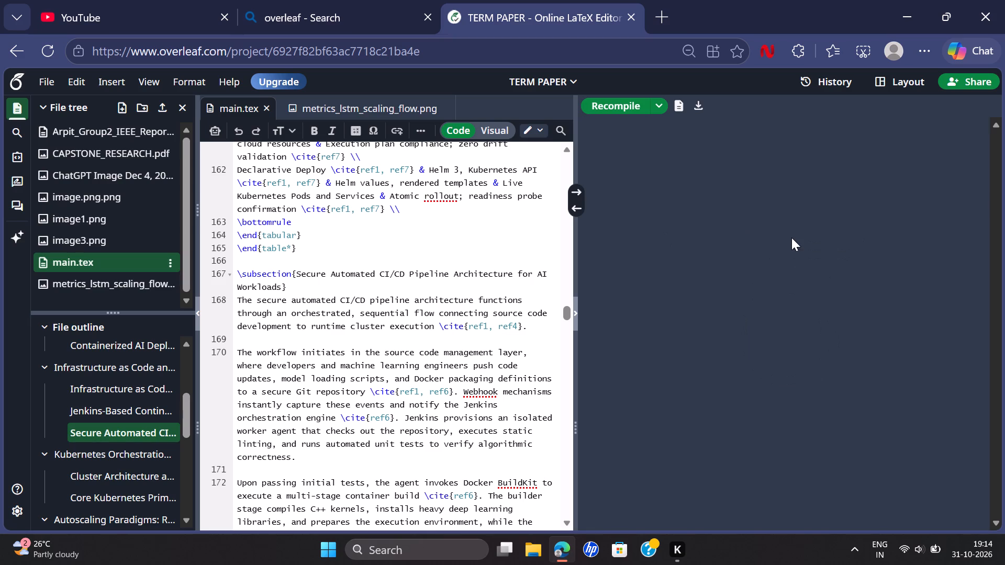
scroll(791, 238, "down", 2)
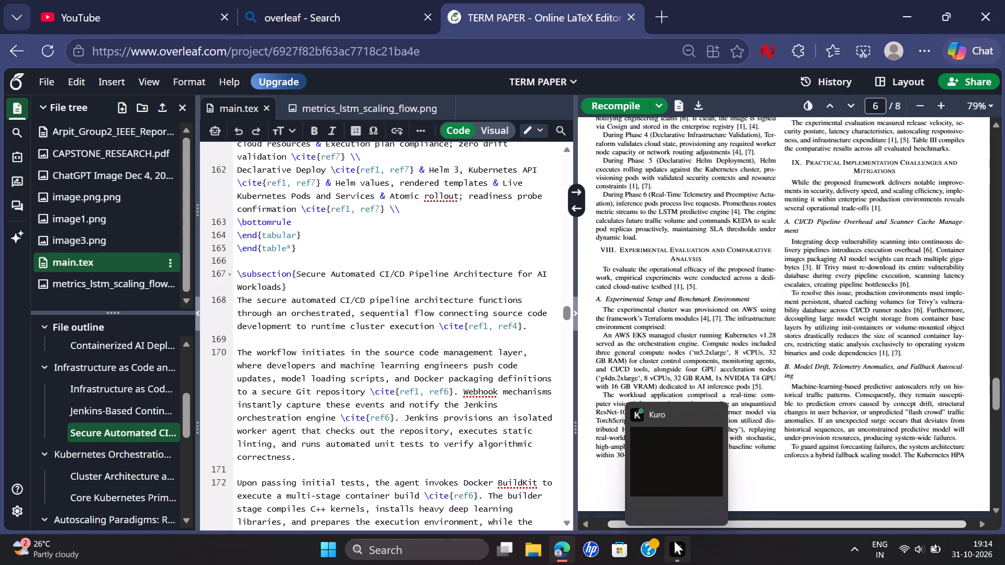
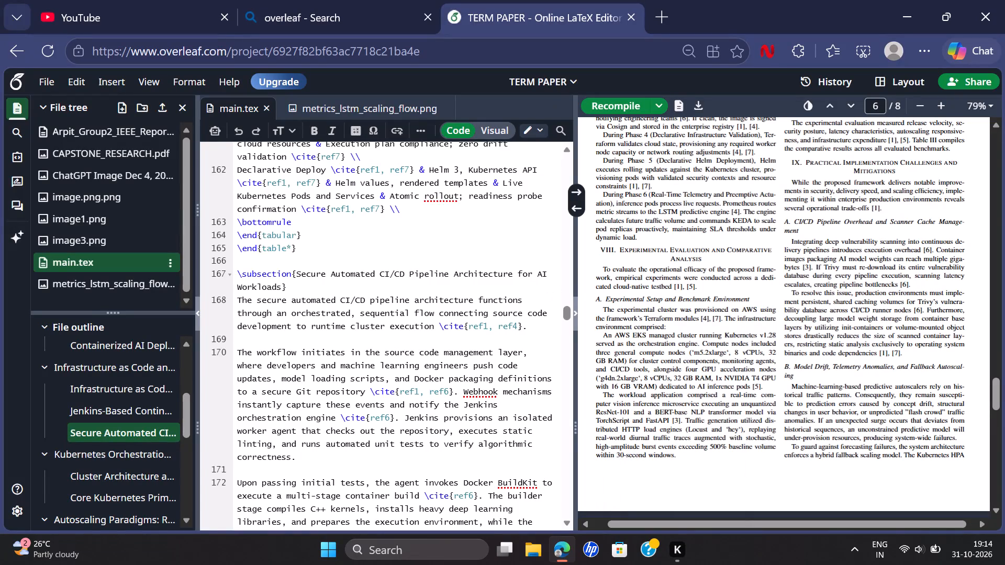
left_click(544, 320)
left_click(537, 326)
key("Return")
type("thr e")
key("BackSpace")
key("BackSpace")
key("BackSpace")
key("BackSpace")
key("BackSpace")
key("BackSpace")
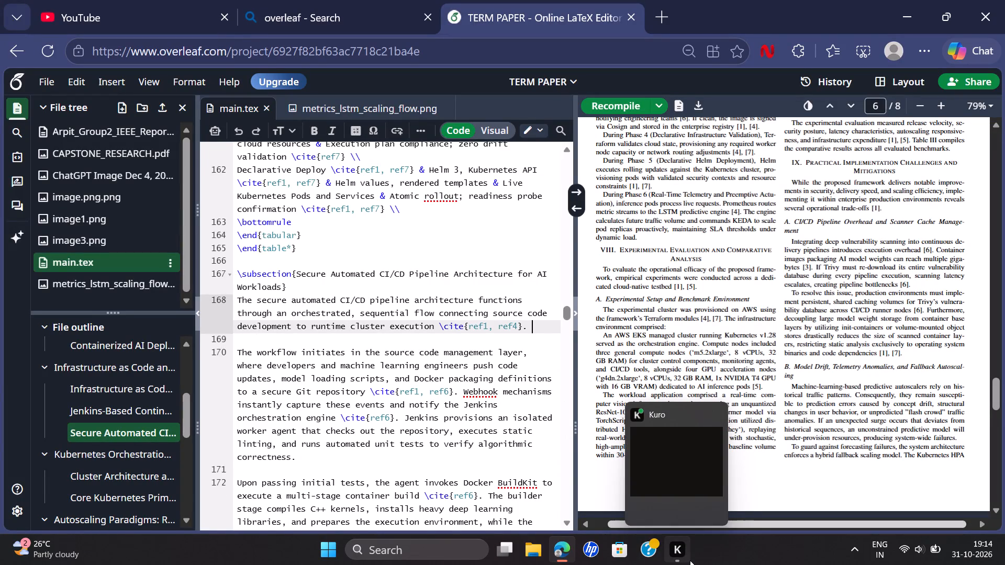
Start a new paragraph after the abstract's first paragraph in main.tex with the word "enterprise".
scroll(482, 420, "up", 20)
scroll(482, 420, "up", 8)
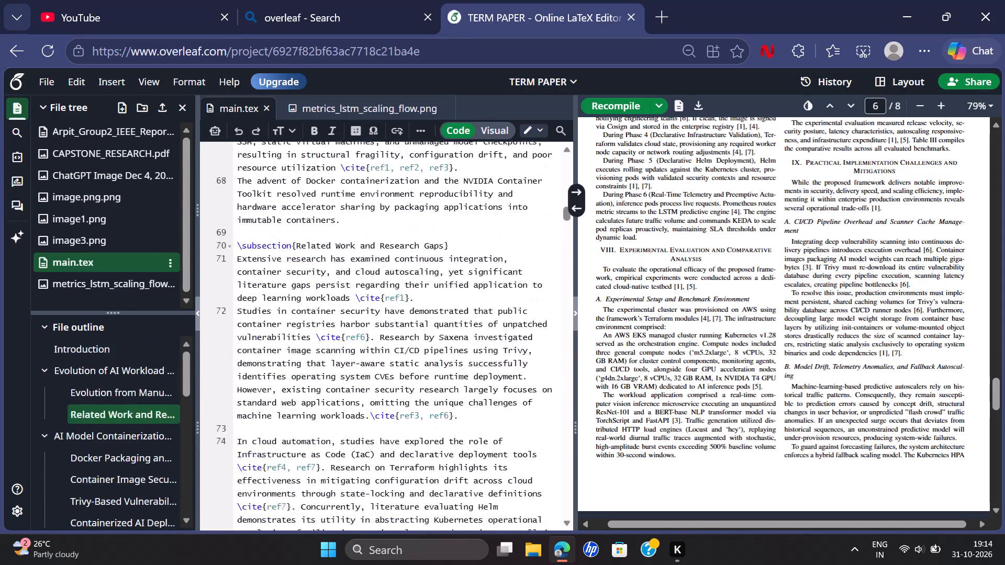
scroll(482, 420, "up", 20)
scroll(482, 420, "down", 2)
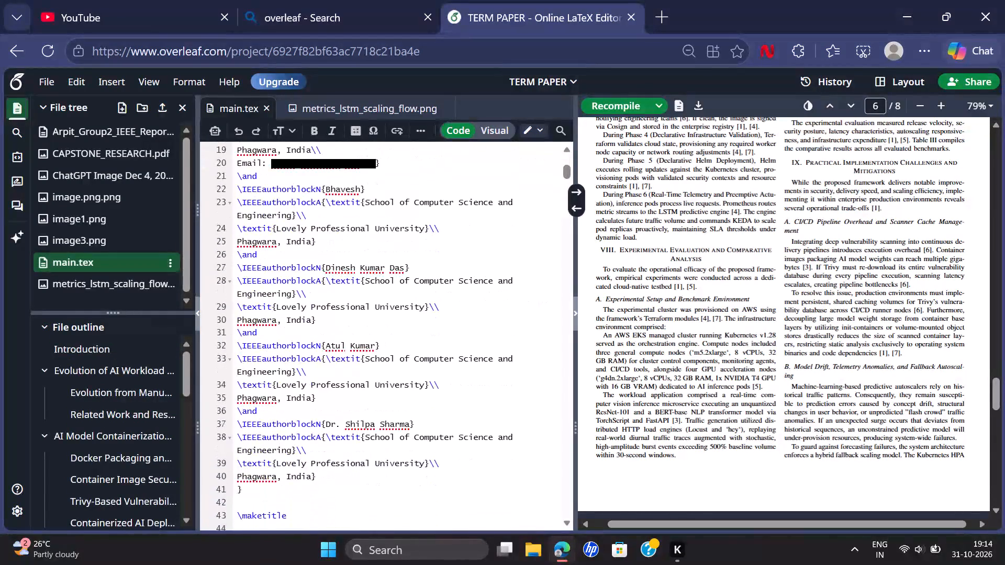
scroll(482, 420, "down", 4)
left_click(382, 425)
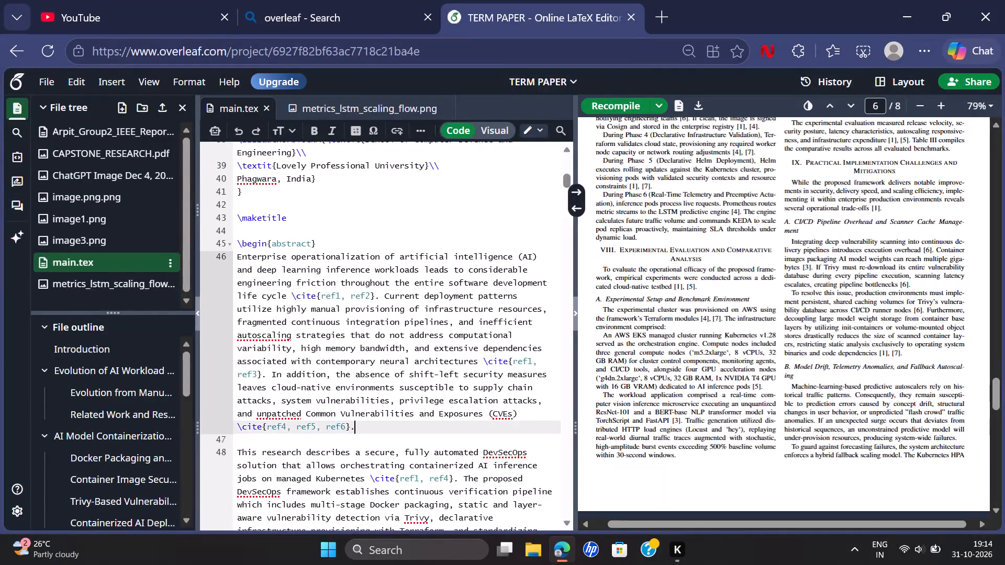
key("Return")
key("Return")
type("enter")
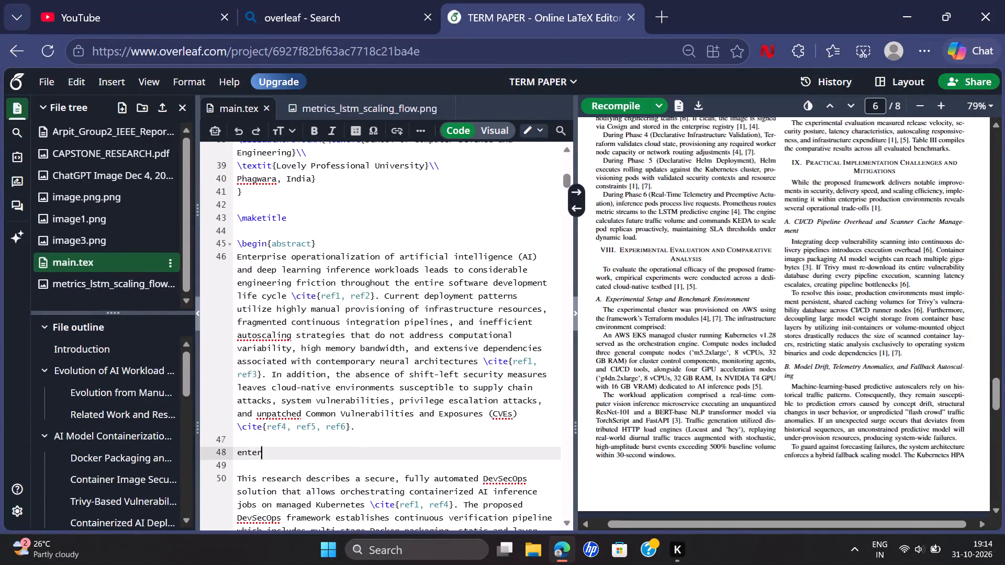
type("prise")
key("space")
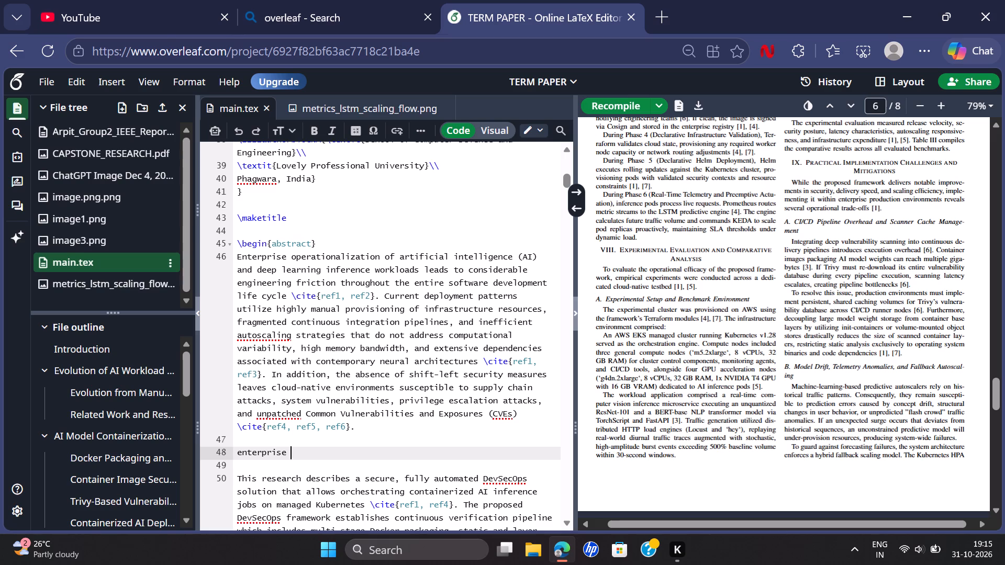
Switch to YouTube and search for "lofi songs".
left_click(165, 0)
left_click(368, 96)
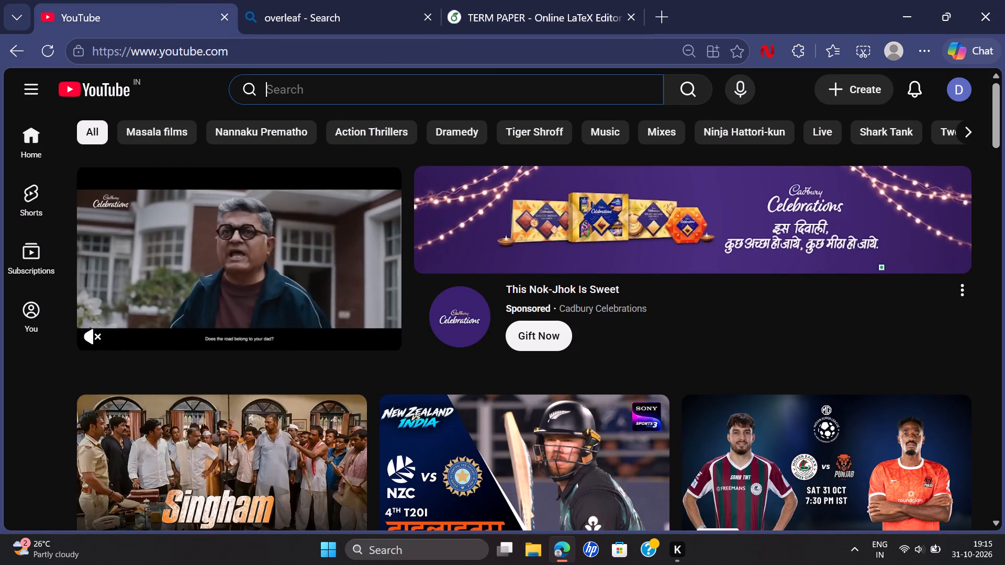
type("lofi sng")
key("BackSpace")
key("BackSpace")
type("ongs")
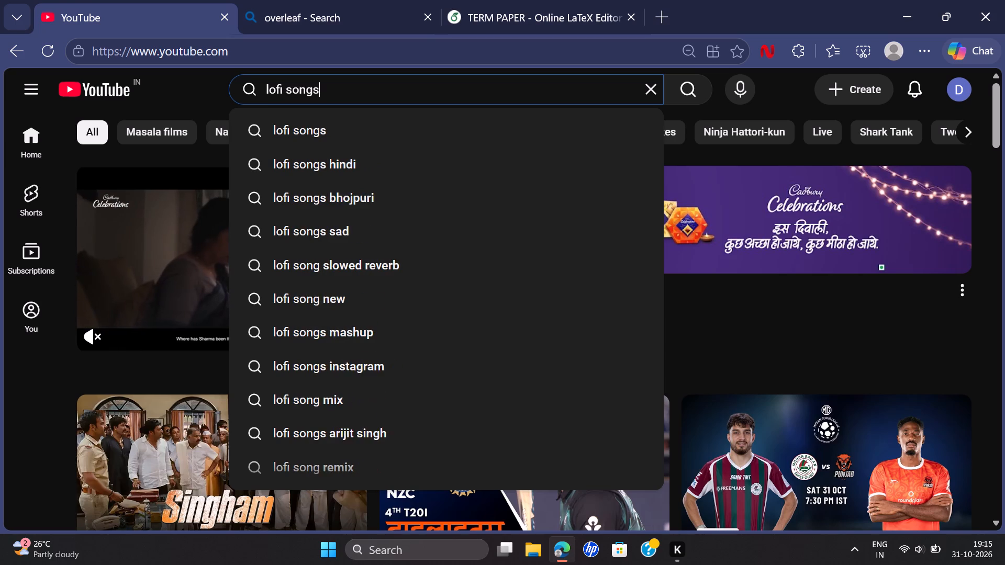
key("Return")
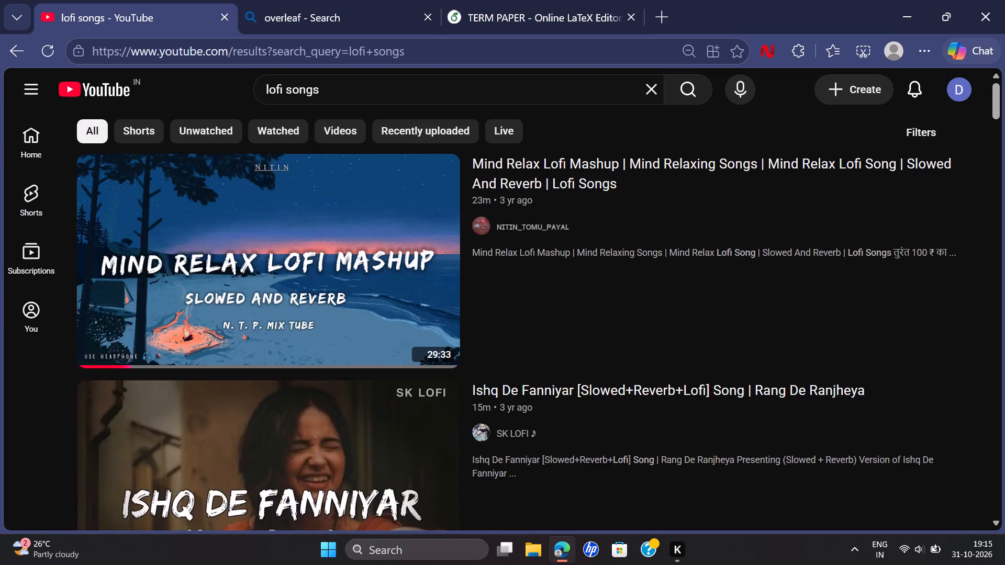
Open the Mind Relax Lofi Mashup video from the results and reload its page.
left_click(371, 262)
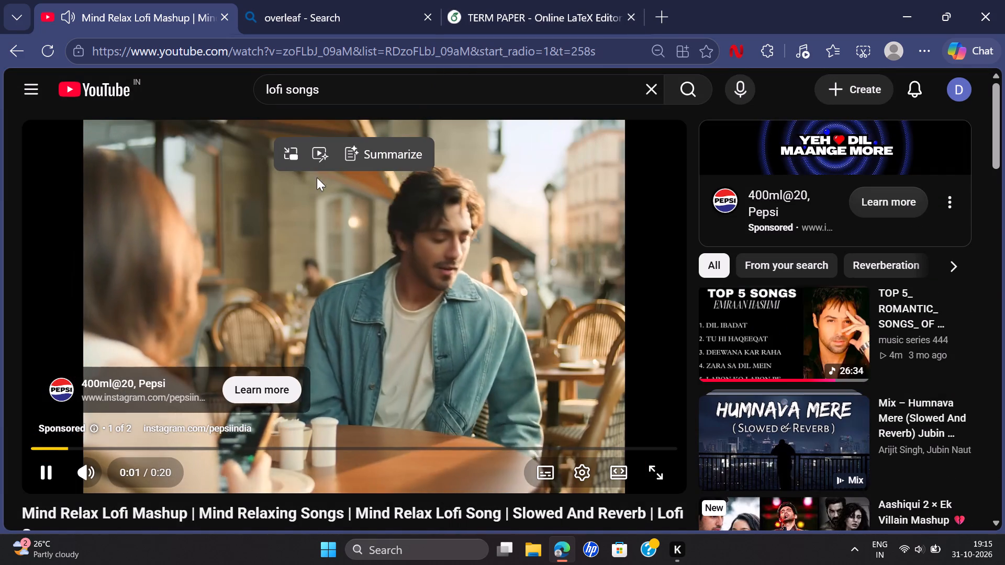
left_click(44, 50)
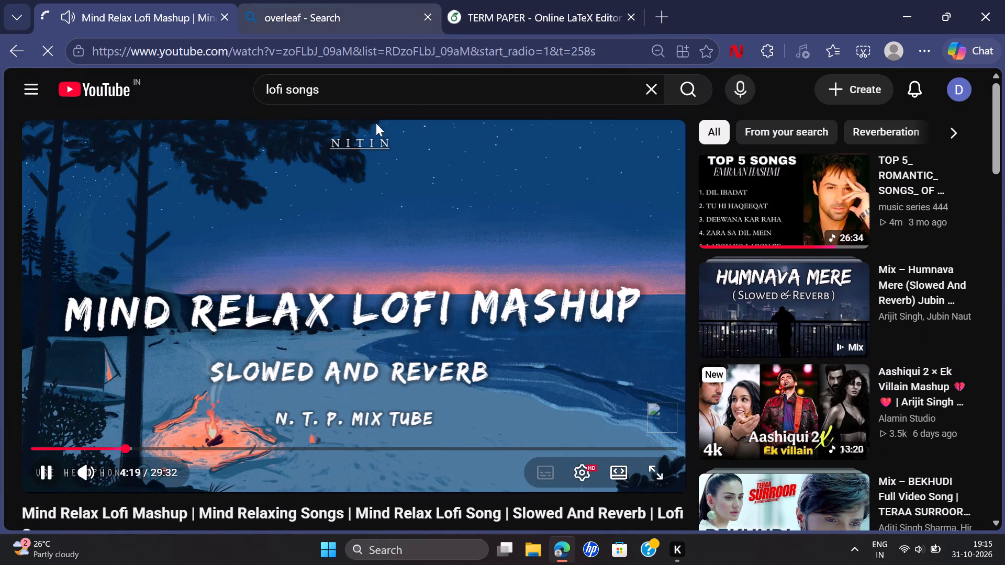
Return to the TERM PAPER source in Overleaf and add "ope" after "enterprise" in the new abstract paragraph.
left_click(543, 0)
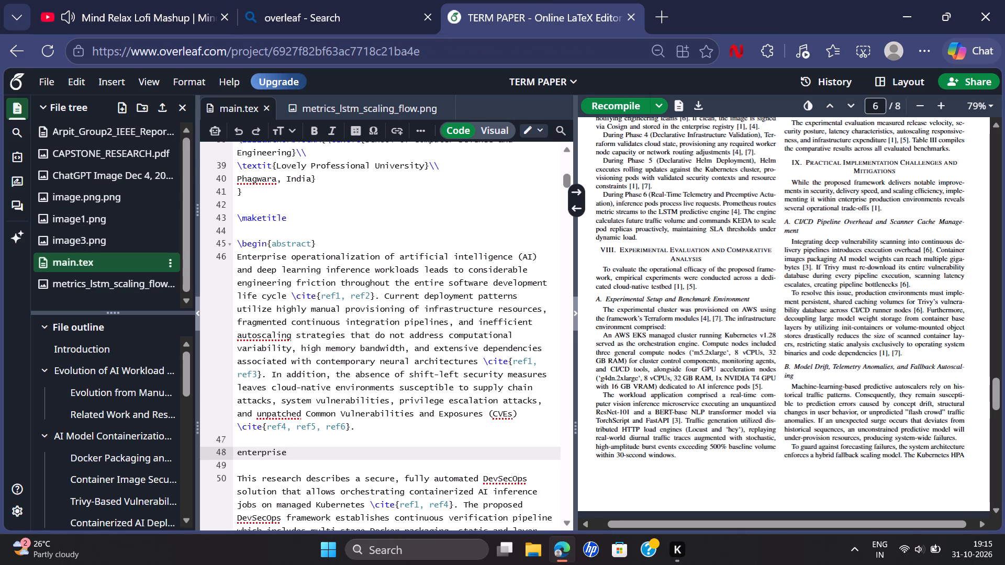
type("ope")
Switch back to YouTube, return to the lofi songs results and play the 1 Hour of Night Hindi Lofi Songs video from about 0:55.
left_click(162, 5)
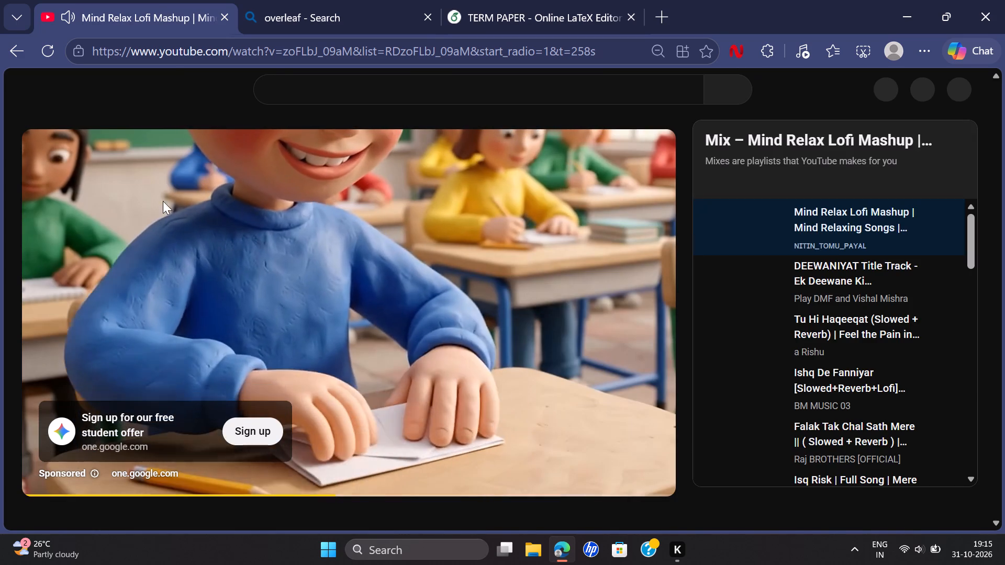
left_click(42, 51)
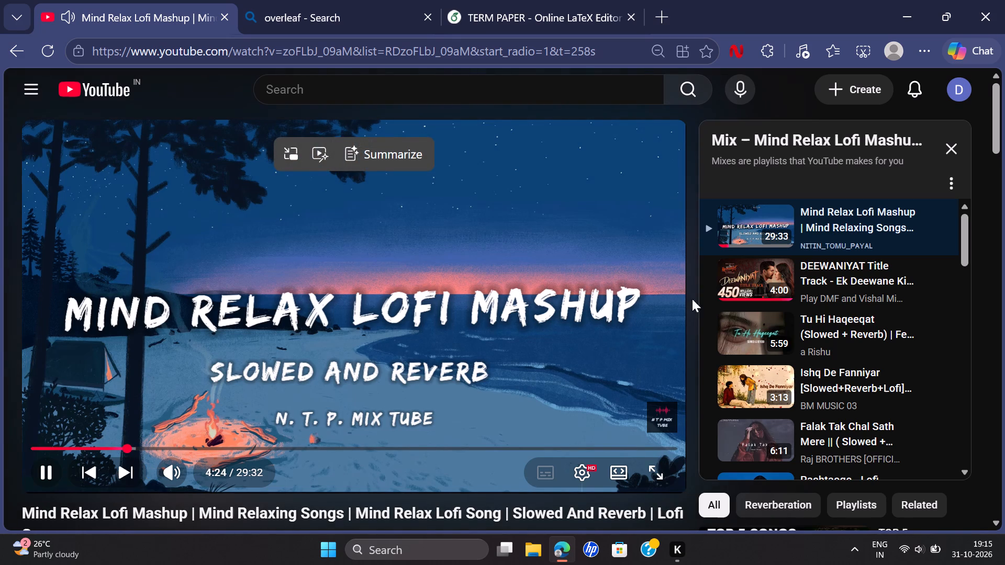
left_click(16, 49)
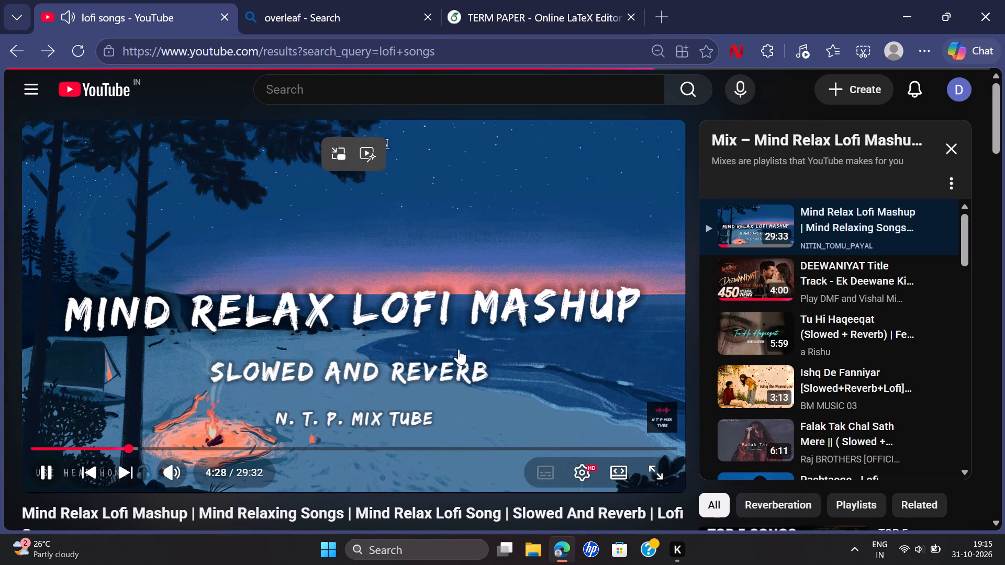
scroll(459, 349, "down", 5)
left_click(327, 242)
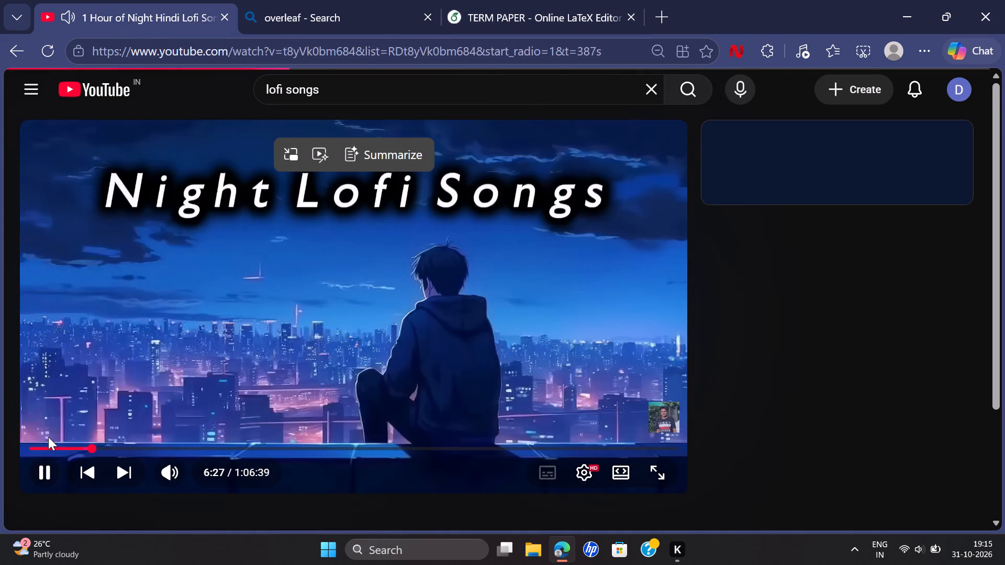
left_click(38, 448)
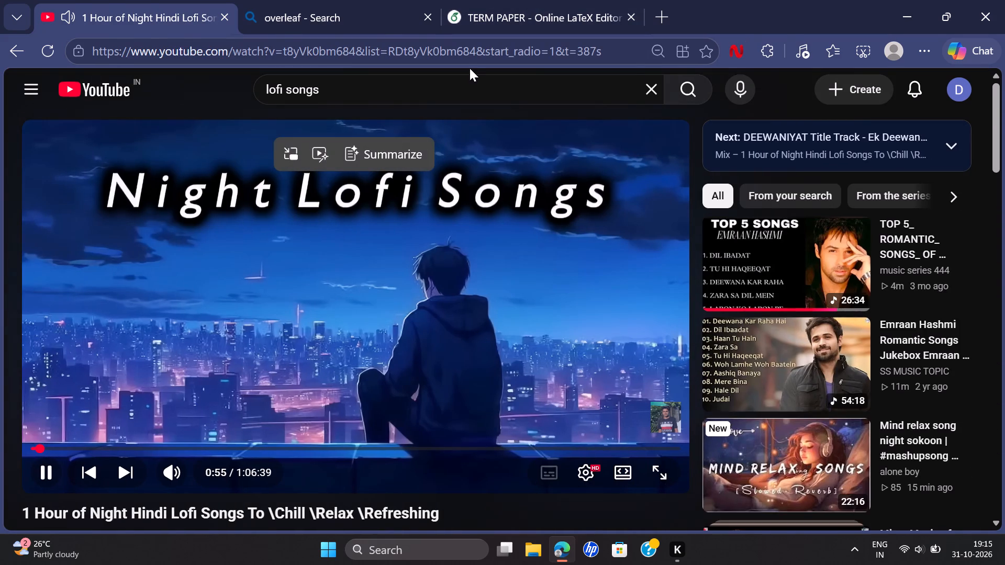
Return to the TERM PAPER source in Overleaf and extend the new paragraph to read "enterprise operational of artificial intelligence".
left_click(551, 0)
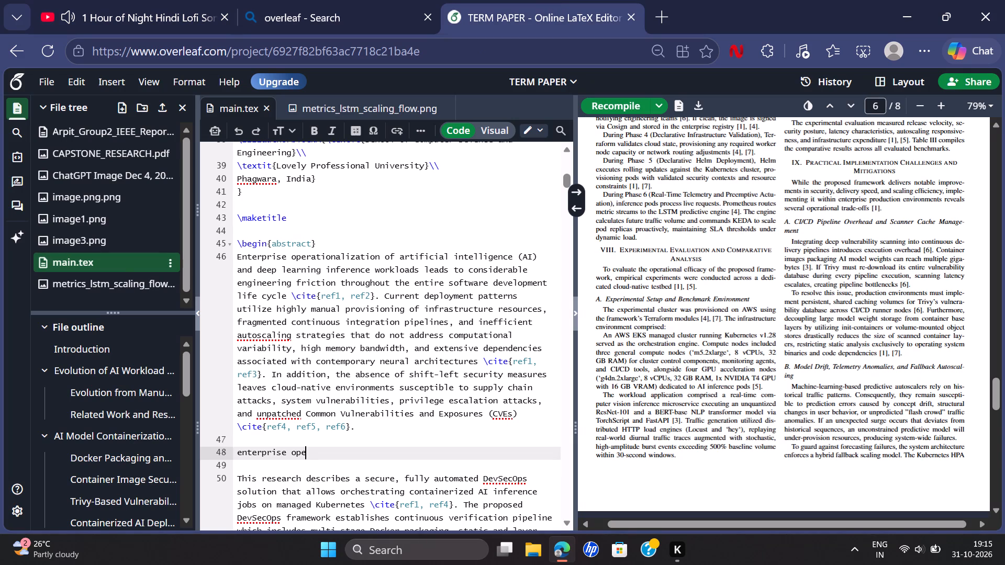
type("rstional")
key("BackSpace")
key("BackSpace")
key("BackSpace")
key("BackSpace")
key("BackSpace")
key("BackSpace")
key("BackSpace")
type("ational")
key("space")
type("of artificial intellif")
key("BackSpace")
key("BackSpace")
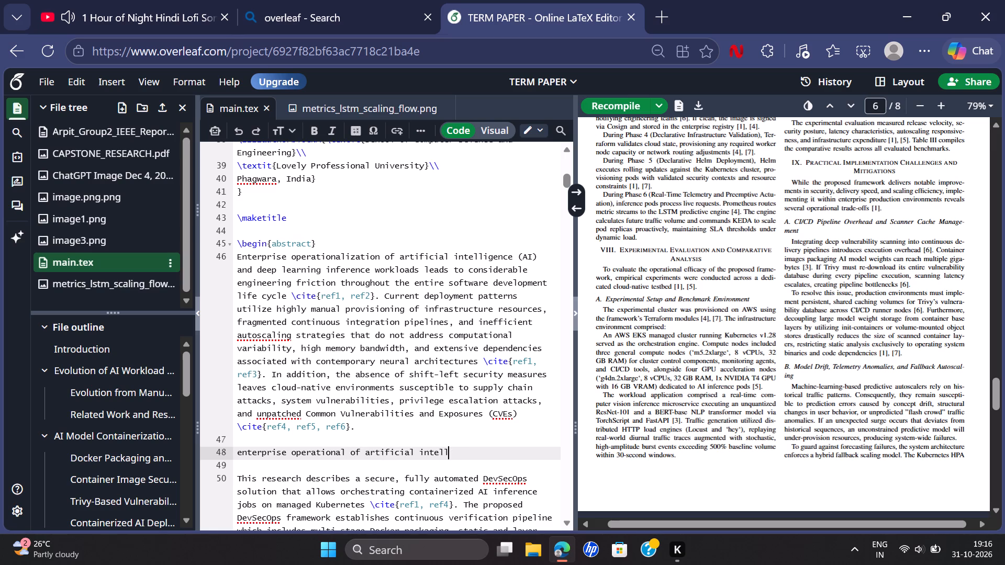
type("igence")
key("space")
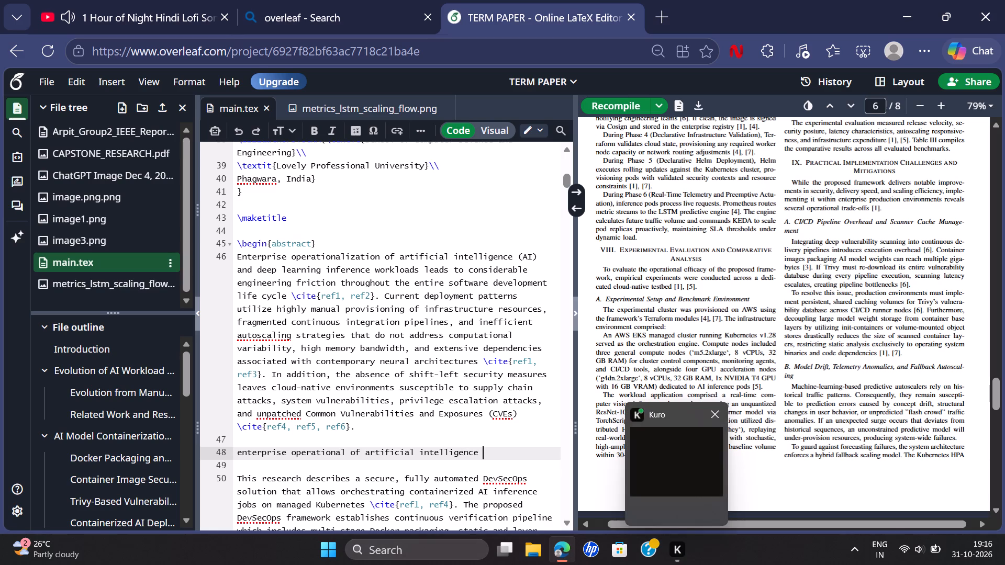
Continue the new abstract paragraph with "and deep learning infernece workloads lea".
left_click(519, 447)
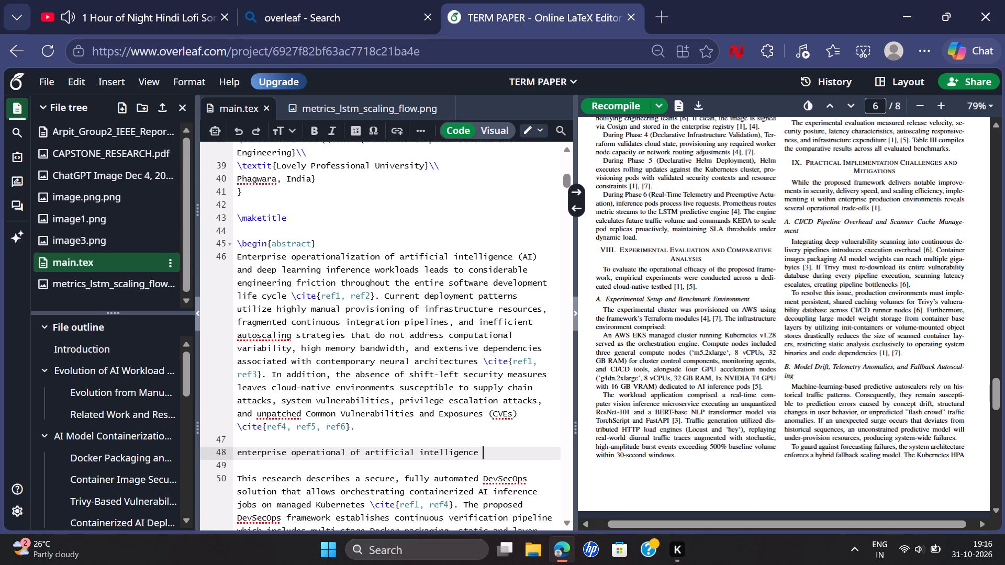
type("and deep learning")
key("space")
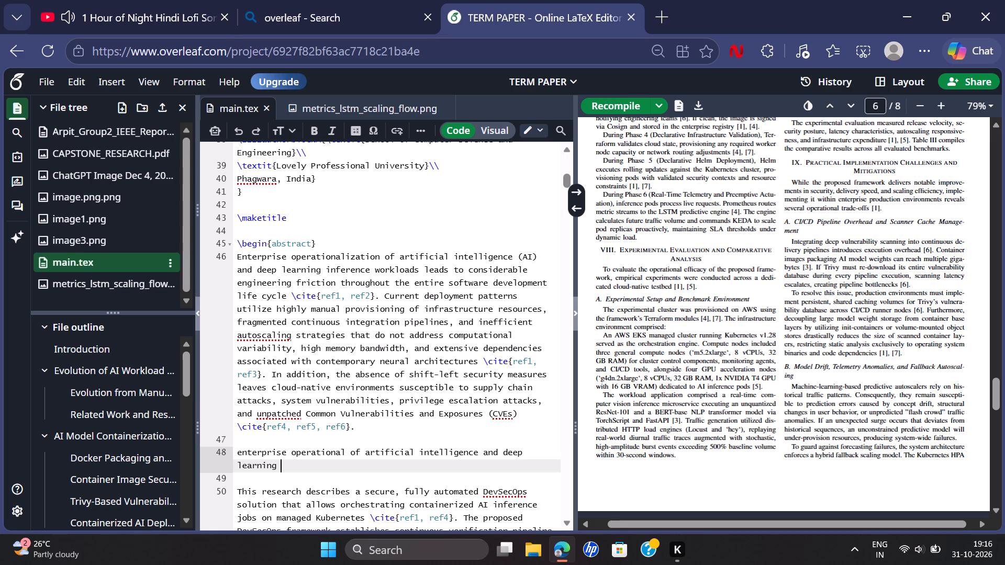
type("infernece")
key("space")
type("workloads")
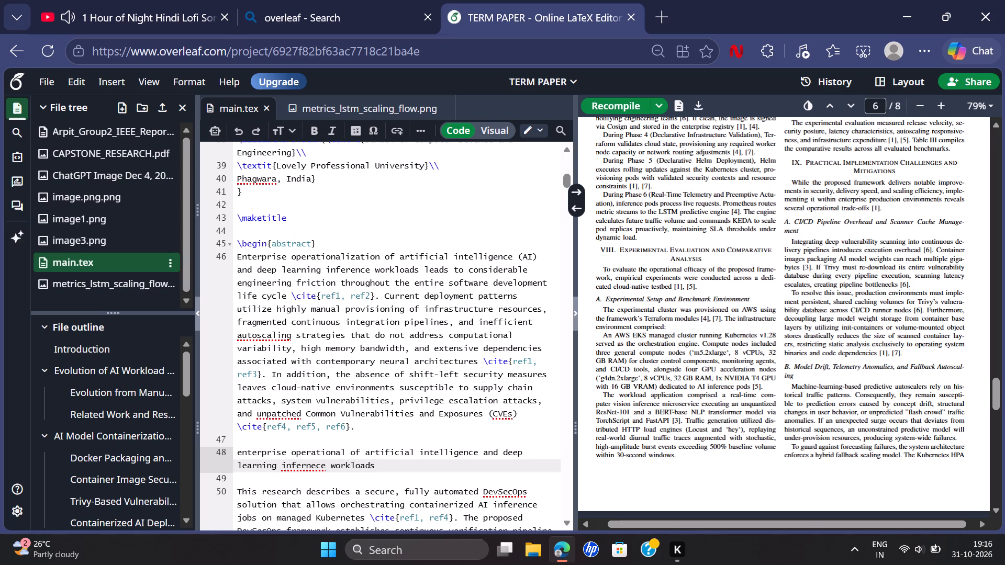
key("space")
type("lea")
Remove the text back to the misspelled word after "deep learning" and correct that word to "inference".
key("BackSpace")
key("BackSpace")
key("BackSpace")
key("BackSpace")
key("BackSpace")
key("BackSpace")
key("BackSpace")
key("BackSpace")
key("BackSpace")
key("BackSpace")
key("BackSpace")
key("BackSpace")
key("BackSpace")
key("BackSpace")
key("BackSpace")
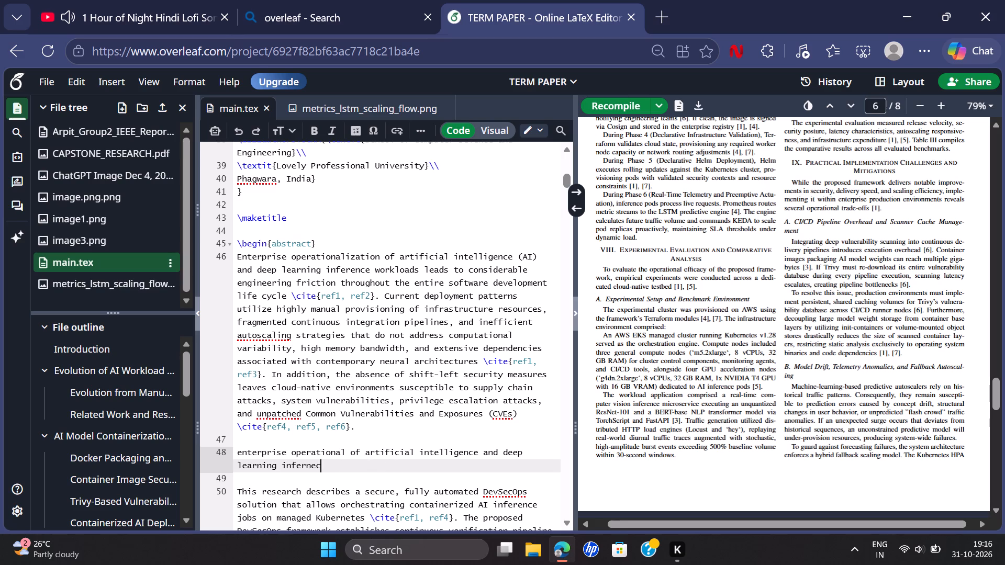
key("BackSpace")
key("BackSpace")
key("BackSpace")
type("ence")
key("space")
Complete the sentence with "workloads leads ro considerable engineering friction throughout the entire software development life cycle.".
type("workloads led")
key("BackSpace")
type("ada")
key("BackSpace")
type("s ro considerable")
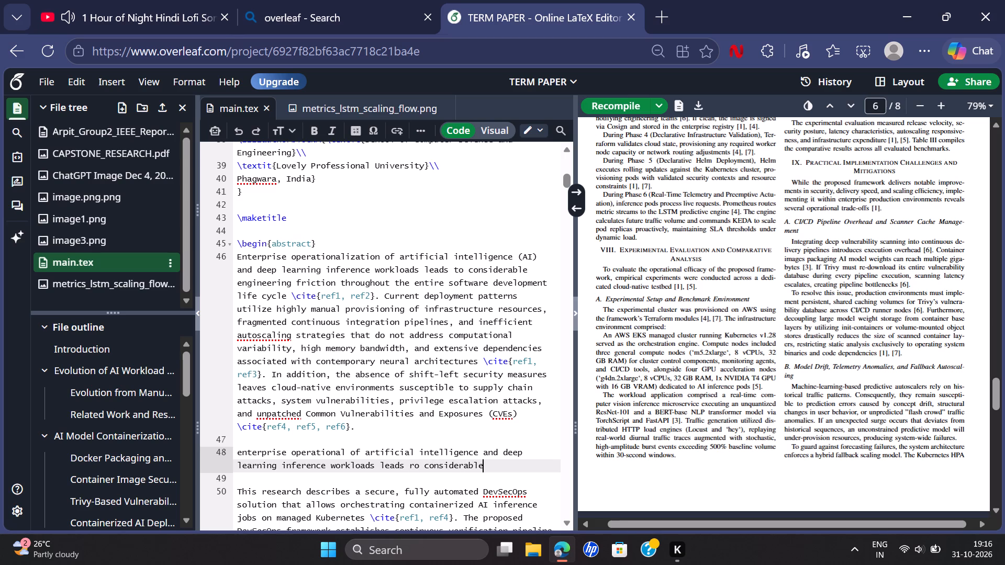
key("space")
type("engineering friction ther")
key("BackSpace")
key("BackSpace")
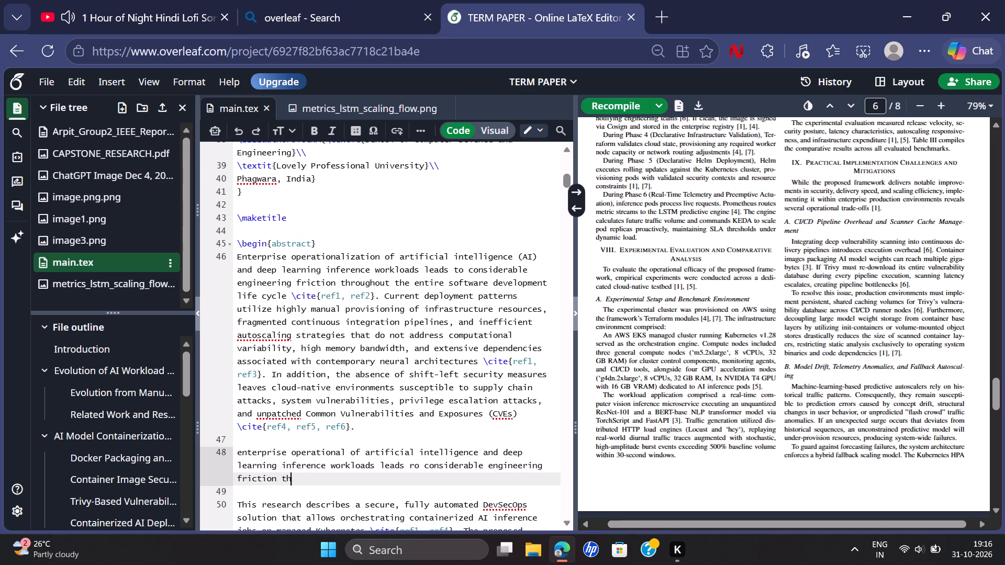
type("roughout the entire software development")
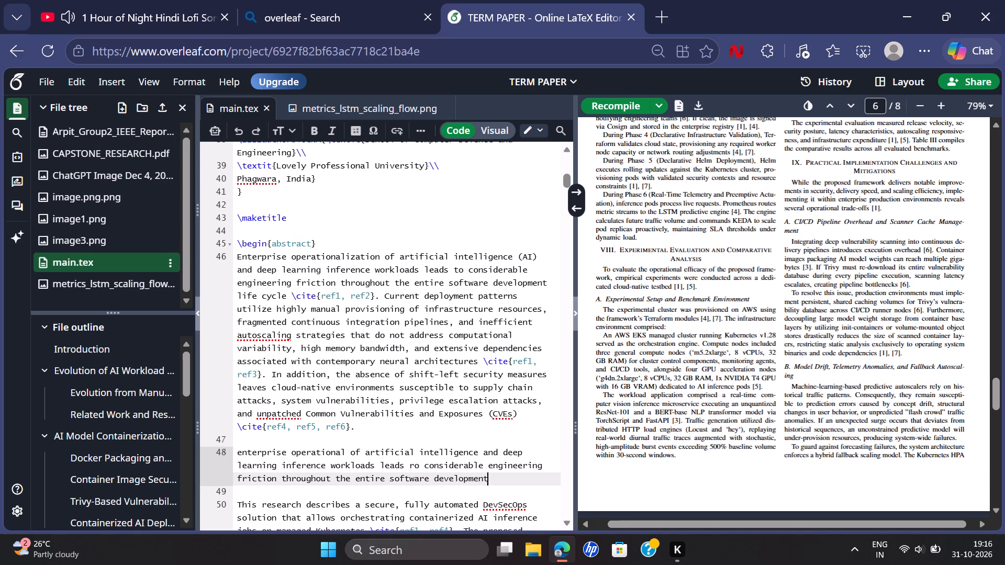
key("space")
type("life cycle")
key("period")
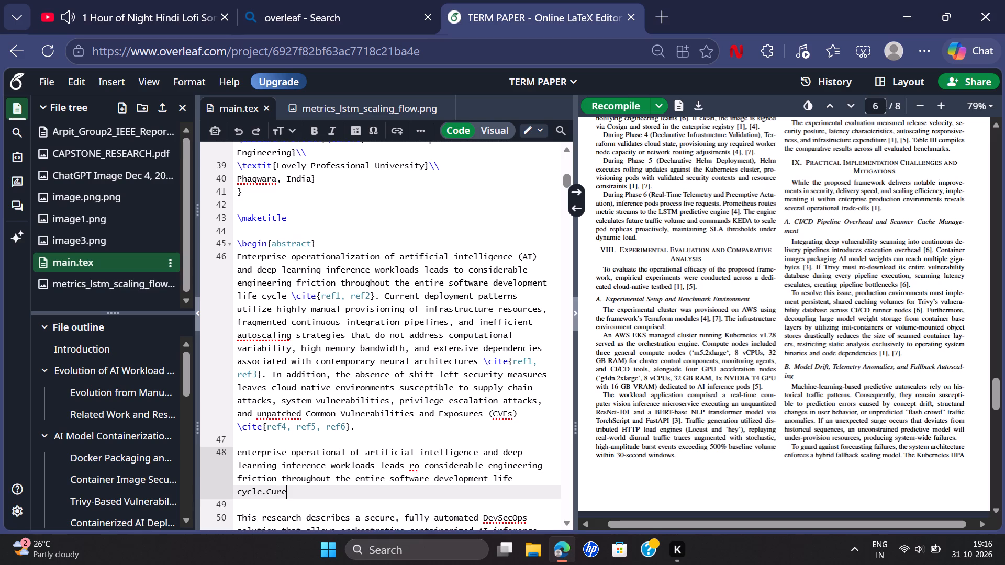
Start the sentence after "life cycle." in the new abstract paragraph with "Current deployment".
key("BackSpace")
type("rent")
key("space")
type("fe")
key("BackSpace")
key("BackSpace")
type("deployemnt")
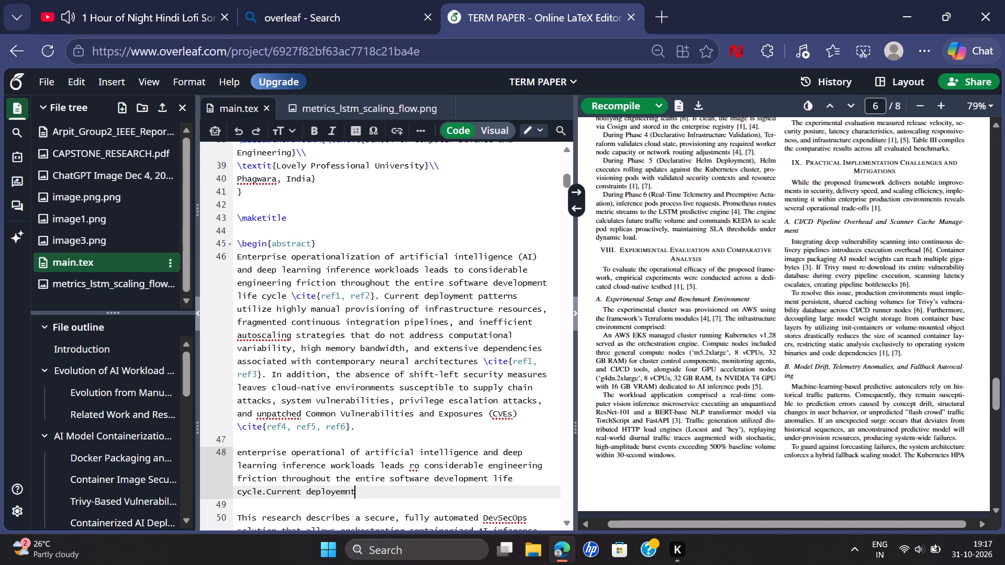
key("BackSpace")
key("BackSpace")
key("BackSpace")
key("e")
key("BackSpace")
key("BackSpace")
type("ment")
key("space")
Add the word "patterns" after "Current deployment" in the new abstract paragraph.
type("pattern =s")
key("BackSpace")
key("BackSpace")
key("BackSpace")
type("s")
key("space")
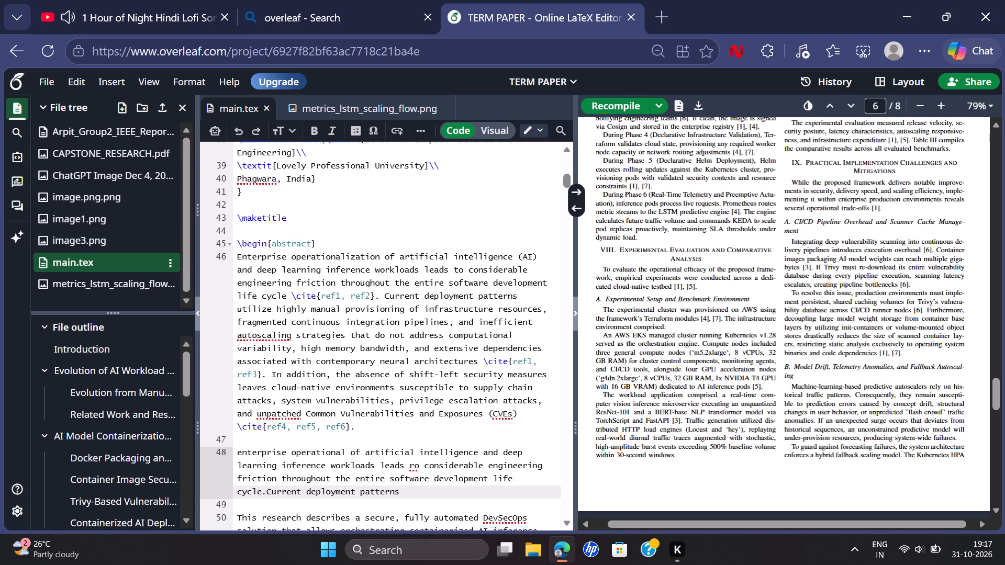
Add the verb "utilize" after "Current deployment patterns".
key("t")
key("BackSpace")
type("utilixe")
key("BackSpace")
key("BackSpace")
type("xw")
key("space")
key("BackSpace")
key("BackSpace")
key("BackSpace")
type("xw")
key("BackSpace")
key("BackSpace")
type("ze")
key("space")
Continue the sentence after "utilize" with "highly manual provisioning".
type("ih")
key("BackSpace")
key("BackSpace")
type("highly manual")
key("space")
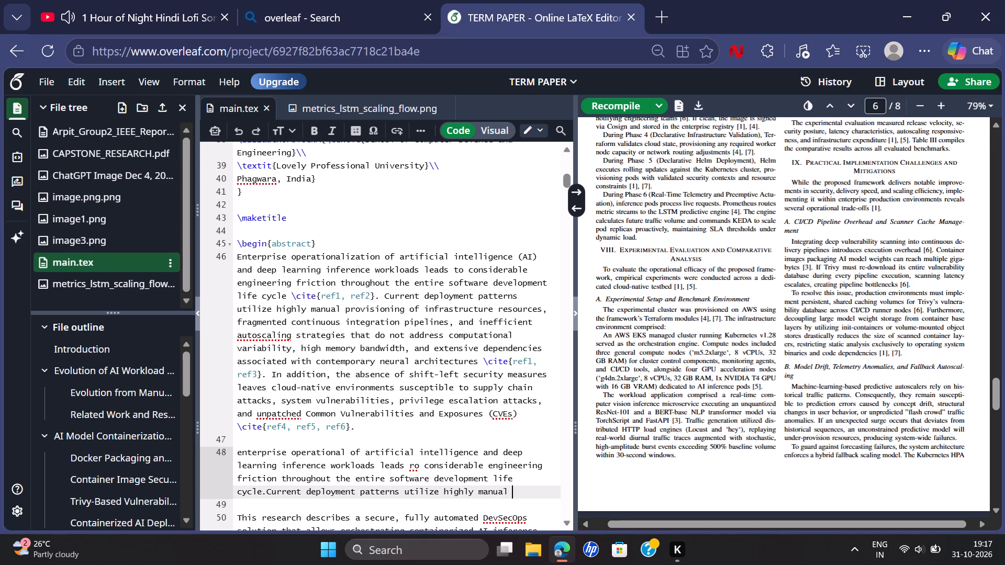
type("provisioning")
key("space")
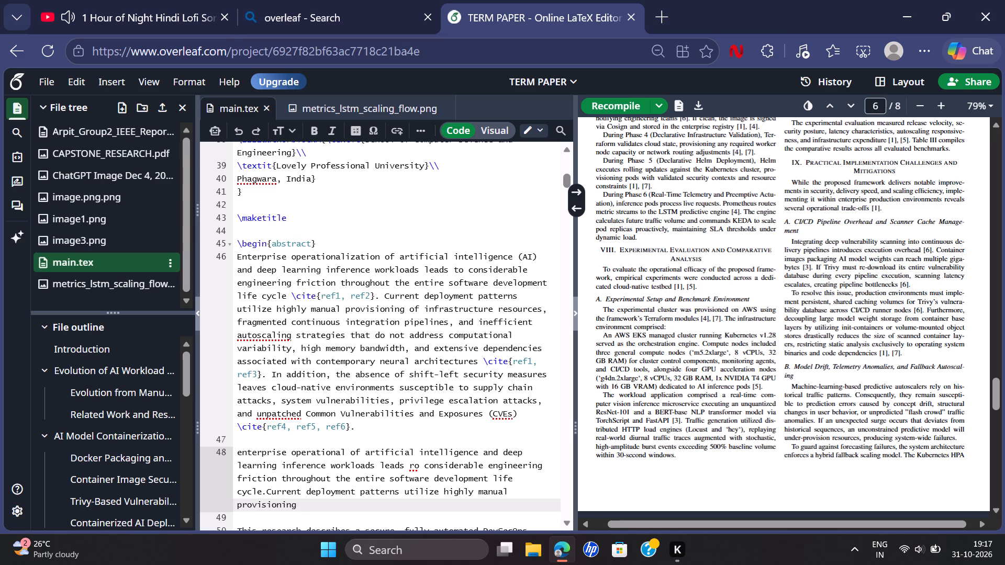
Continue the sentence after "provisioning" with "of infrastrtucture resources ,".
type("of infrastrtucture resur")
key("BackSpace")
key("BackSpace")
type("ources")
key("space")
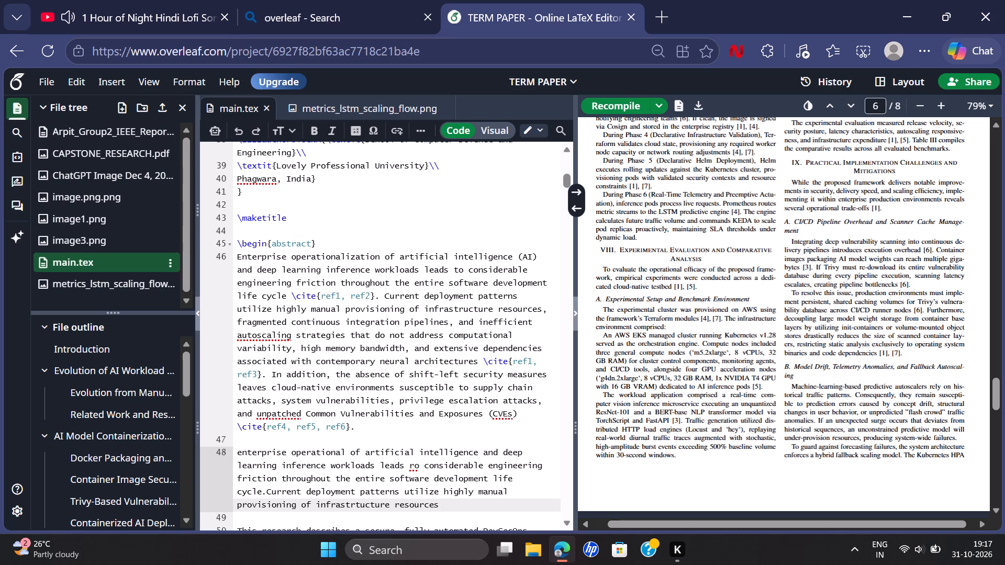
key("comma")
Begin the second item of the sentence's list with the word "fragmented".
key("space")
type("fragmne")
key("BackSpace")
key("BackSpace")
type("eneted")
key("space")
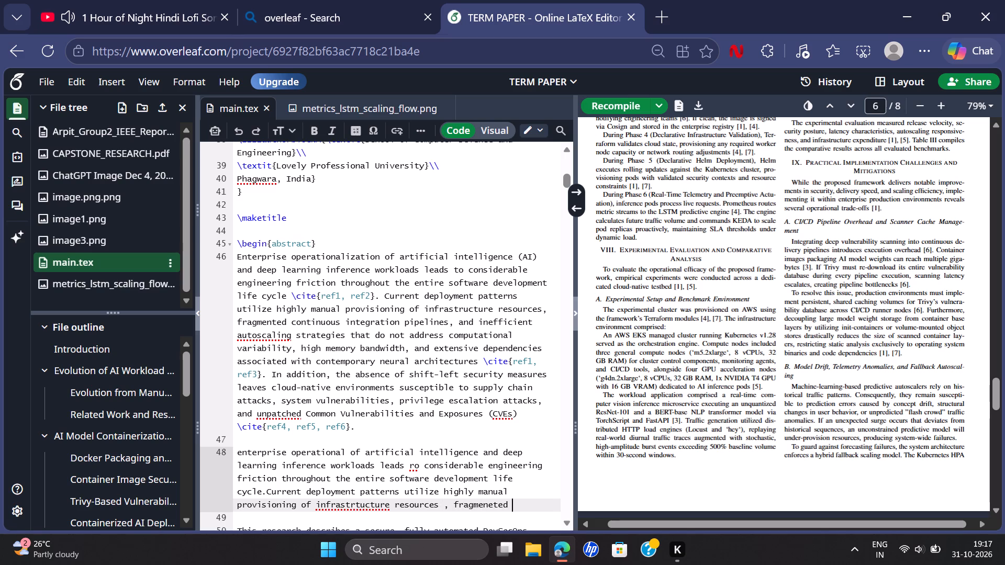
key("BackSpace")
key("BackSpace")
key("BackSpace")
key("BackSpace")
key("BackSpace")
type("ted")
key("space")
Continue the list after "fragmented" with "continuous integration pipelines, and inefficient".
type("continuous integration")
key("space")
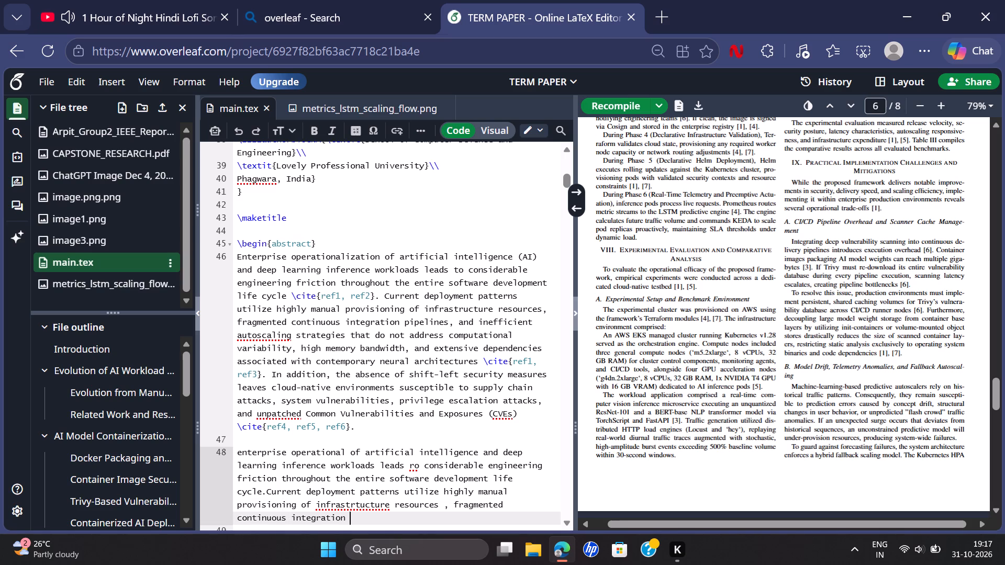
type("pipelines")
type(", and inefficie")
key("BackSpace")
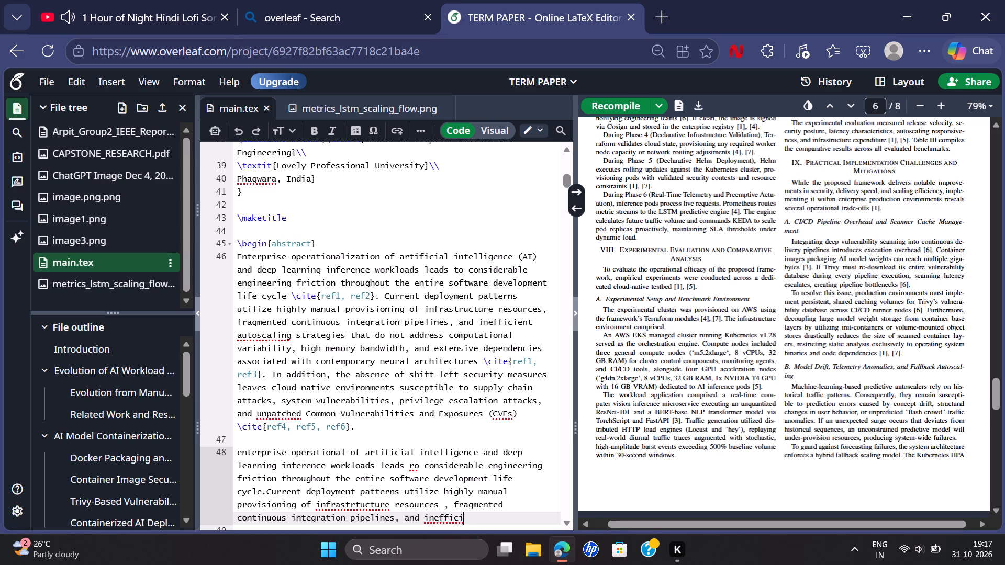
type("ent")
key("space")
Continue the sentence after "inefficient" with "autoscaling strategies that do not address".
type("autoscaling st")
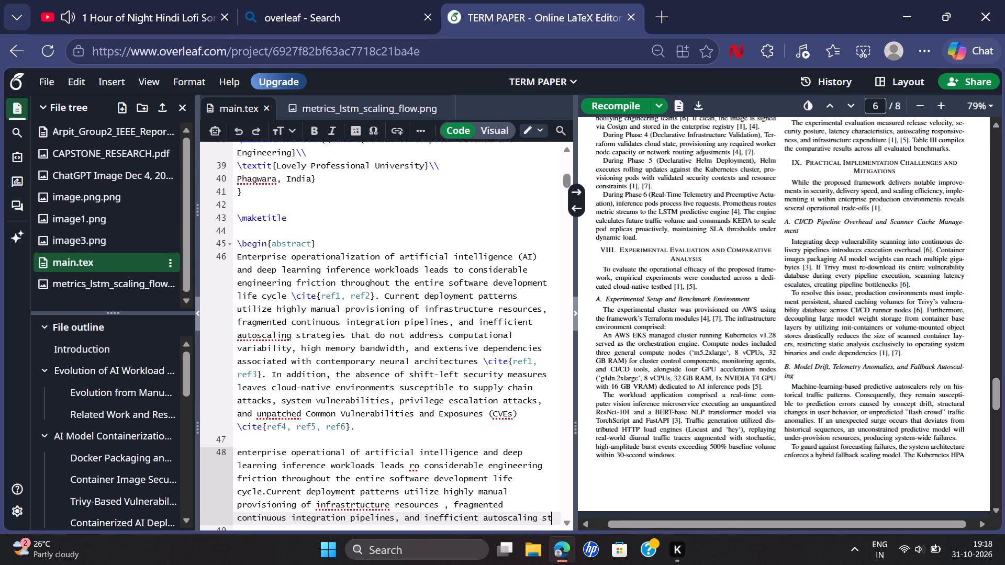
type("rategies that fo")
key("space")
key("BackSpace")
key("BackSpace")
key("BackSpace")
type("do not address")
key("space")
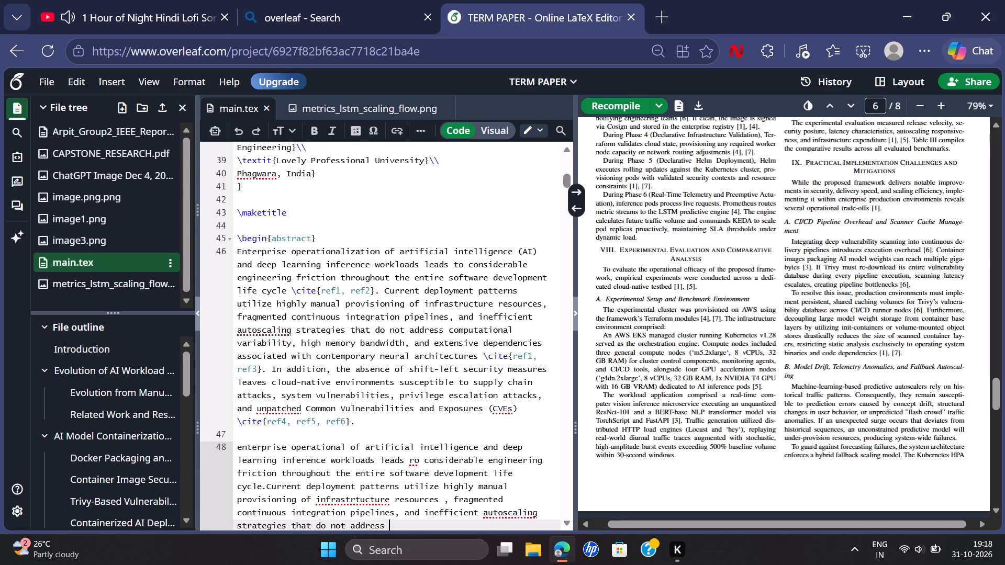
Add the word "computational" after "strategies that do not address".
type("comp")
type("ut5a")
key("BackSpace")
key("BackSpace")
type("ta")
key("BackSpace")
key("BackSpace")
key("BackSpace")
key("a")
key("BackSpace")
type("tationa")
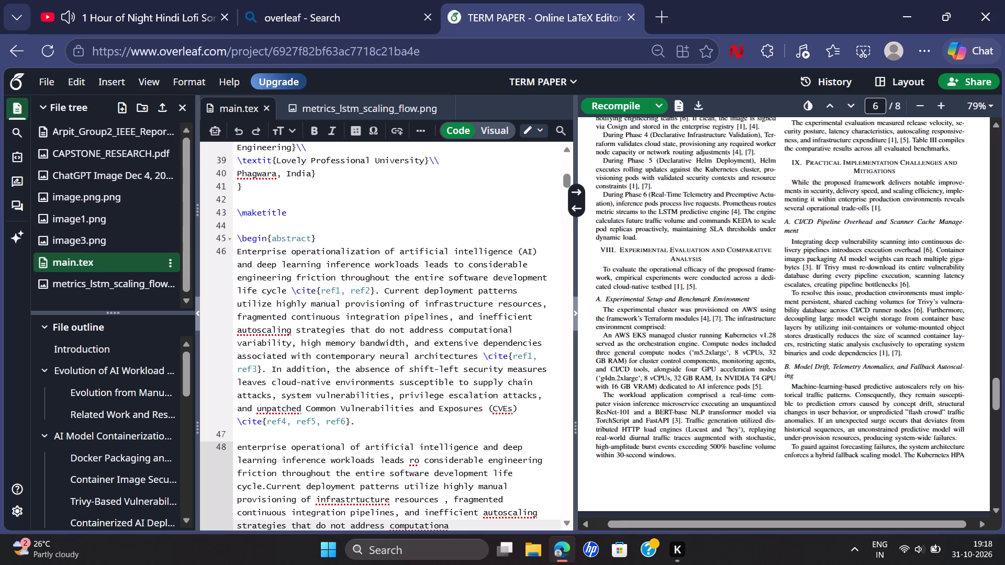
key("l")
Add the word "variability" after "computational", separated by a space without a comma.
key("comma")
key("BackSpace")
key("space")
type("varaiab")
key("BackSpace")
key("BackSpace")
key("BackSpace")
key("BackSpace")
type("iab")
type("lity")
key("BackSpace")
key("BackSpace")
key("BackSpace")
key("BackSpace")
type("ility")
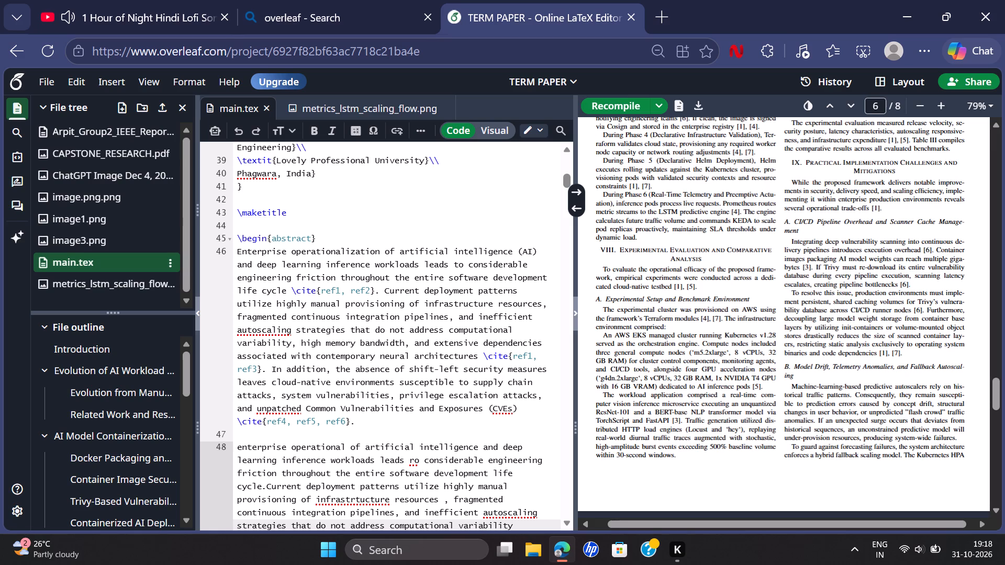
Continue the sentence after "variability" with ", high memory bandwidth and extensive".
type(", high")
key("space")
type("memory bandwidth")
key("BackSpace")
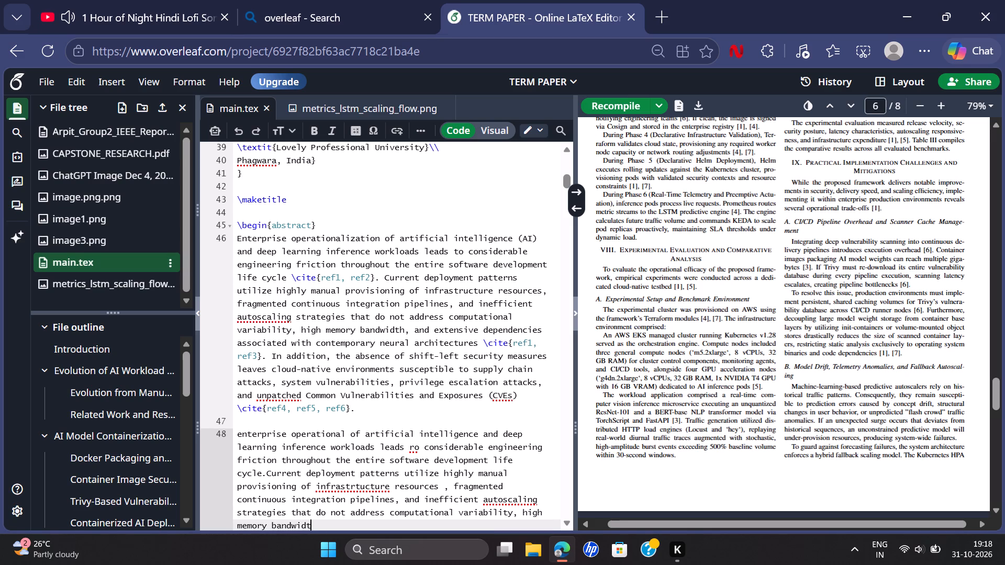
type("h and ex")
type("tensive")
key("space")
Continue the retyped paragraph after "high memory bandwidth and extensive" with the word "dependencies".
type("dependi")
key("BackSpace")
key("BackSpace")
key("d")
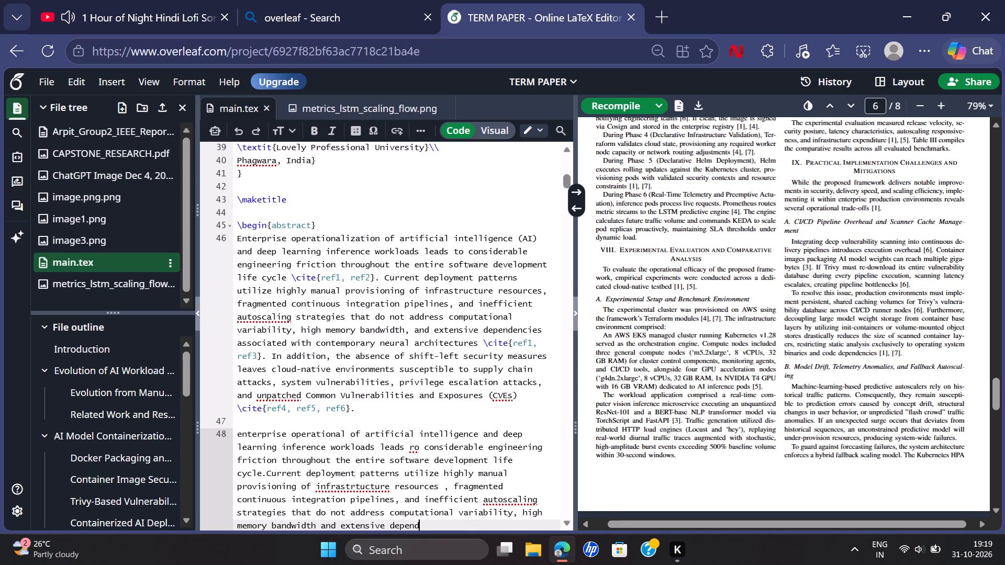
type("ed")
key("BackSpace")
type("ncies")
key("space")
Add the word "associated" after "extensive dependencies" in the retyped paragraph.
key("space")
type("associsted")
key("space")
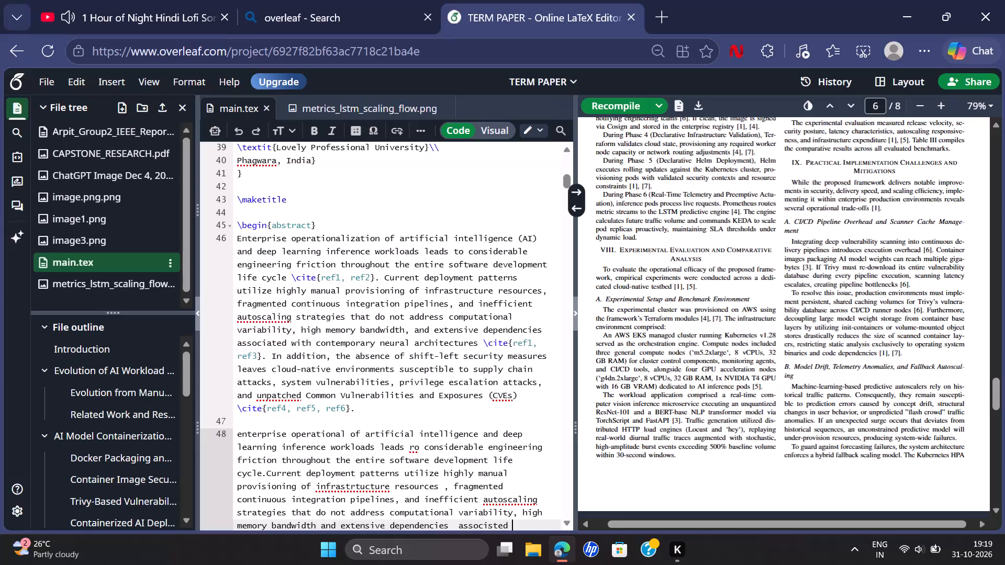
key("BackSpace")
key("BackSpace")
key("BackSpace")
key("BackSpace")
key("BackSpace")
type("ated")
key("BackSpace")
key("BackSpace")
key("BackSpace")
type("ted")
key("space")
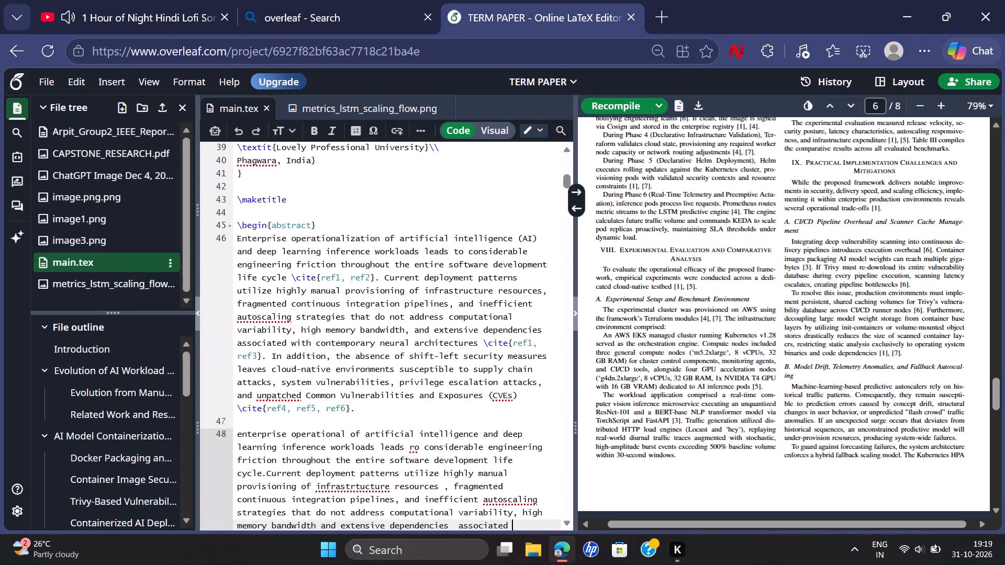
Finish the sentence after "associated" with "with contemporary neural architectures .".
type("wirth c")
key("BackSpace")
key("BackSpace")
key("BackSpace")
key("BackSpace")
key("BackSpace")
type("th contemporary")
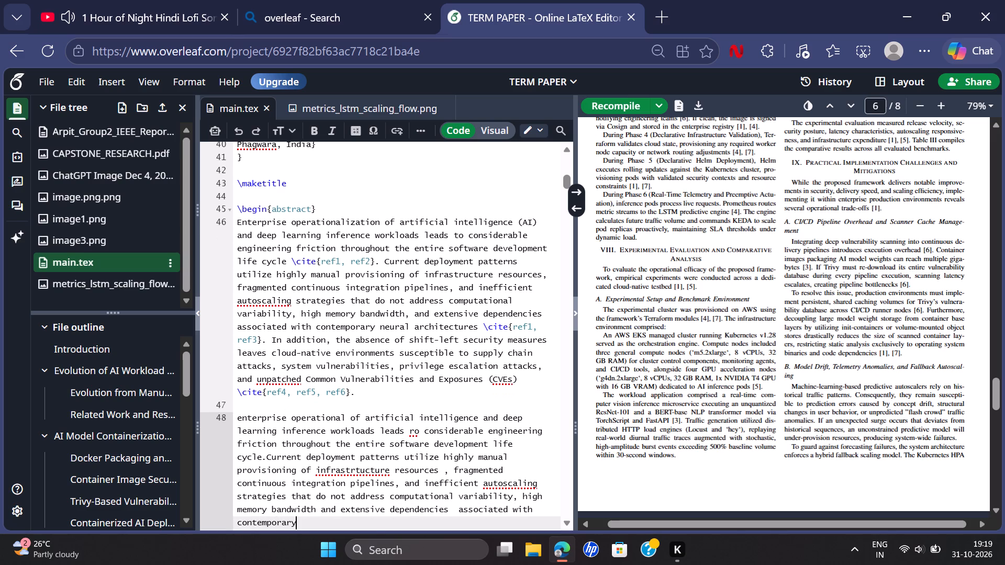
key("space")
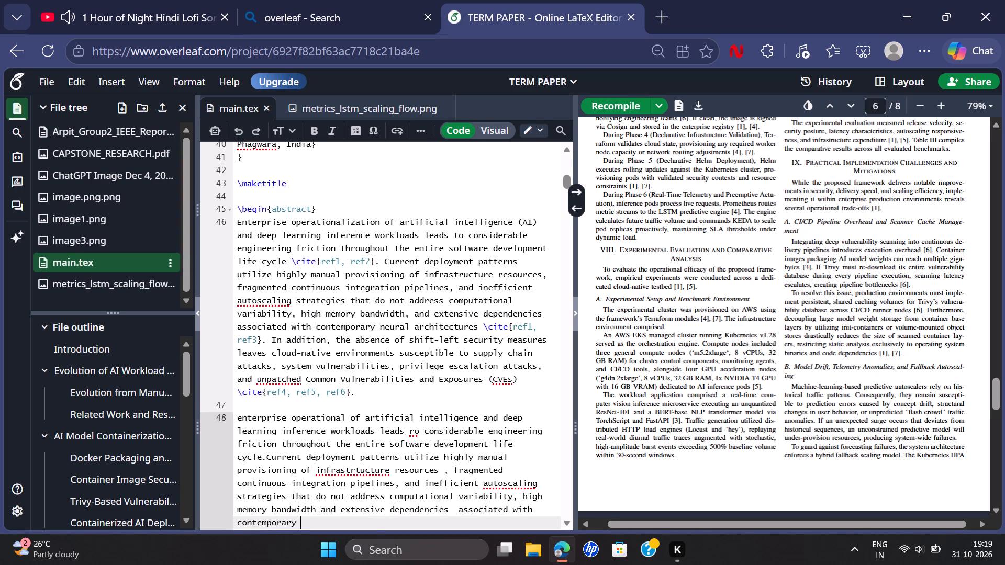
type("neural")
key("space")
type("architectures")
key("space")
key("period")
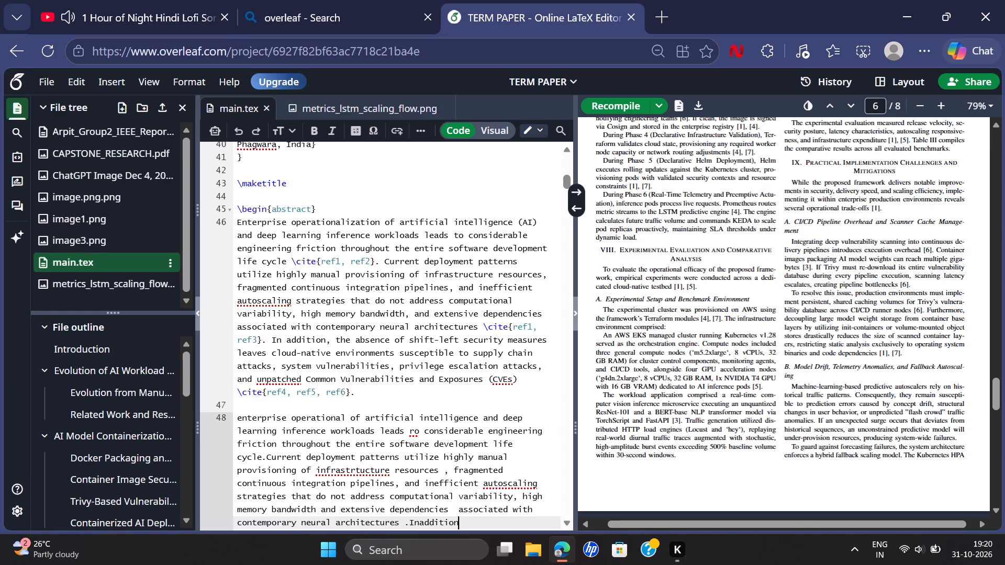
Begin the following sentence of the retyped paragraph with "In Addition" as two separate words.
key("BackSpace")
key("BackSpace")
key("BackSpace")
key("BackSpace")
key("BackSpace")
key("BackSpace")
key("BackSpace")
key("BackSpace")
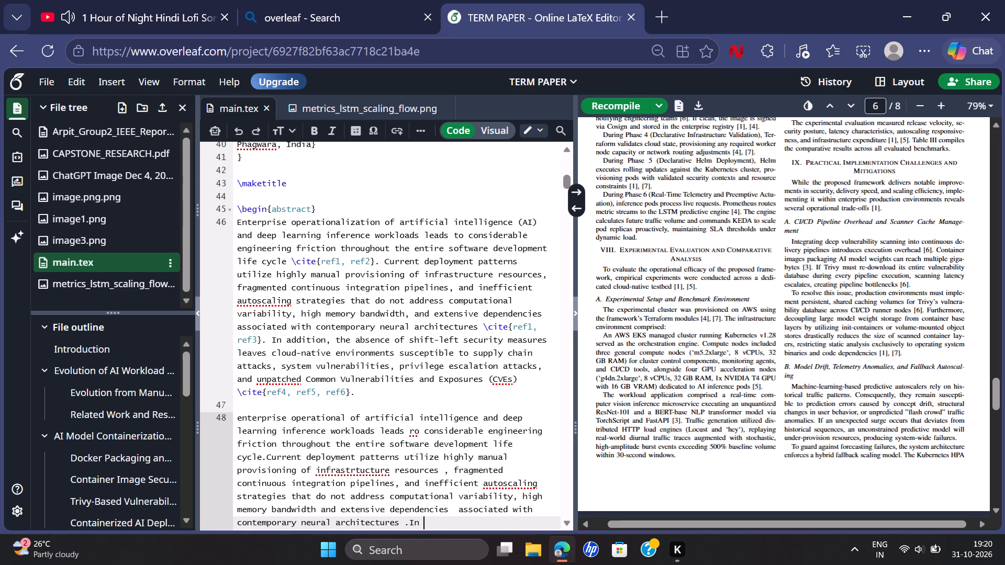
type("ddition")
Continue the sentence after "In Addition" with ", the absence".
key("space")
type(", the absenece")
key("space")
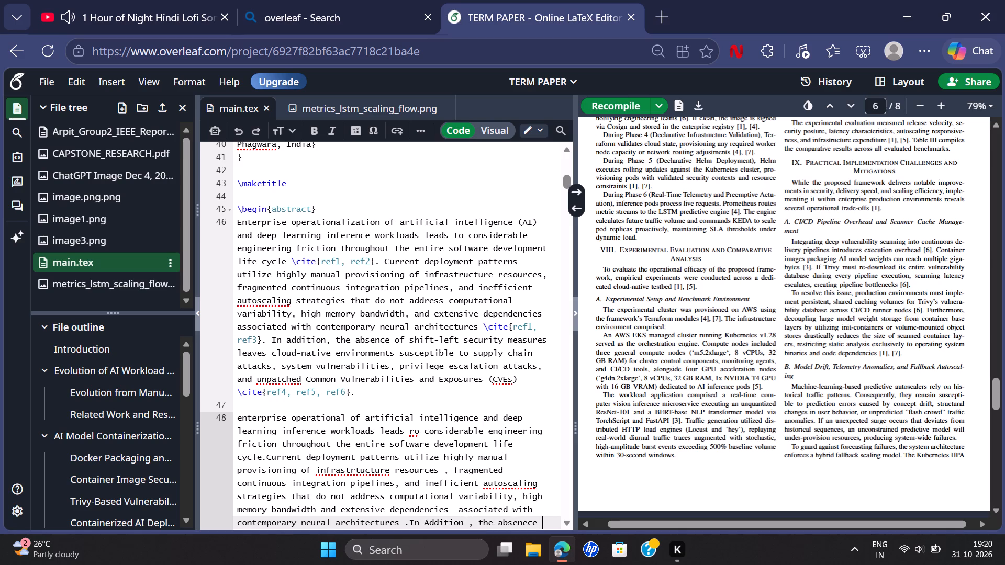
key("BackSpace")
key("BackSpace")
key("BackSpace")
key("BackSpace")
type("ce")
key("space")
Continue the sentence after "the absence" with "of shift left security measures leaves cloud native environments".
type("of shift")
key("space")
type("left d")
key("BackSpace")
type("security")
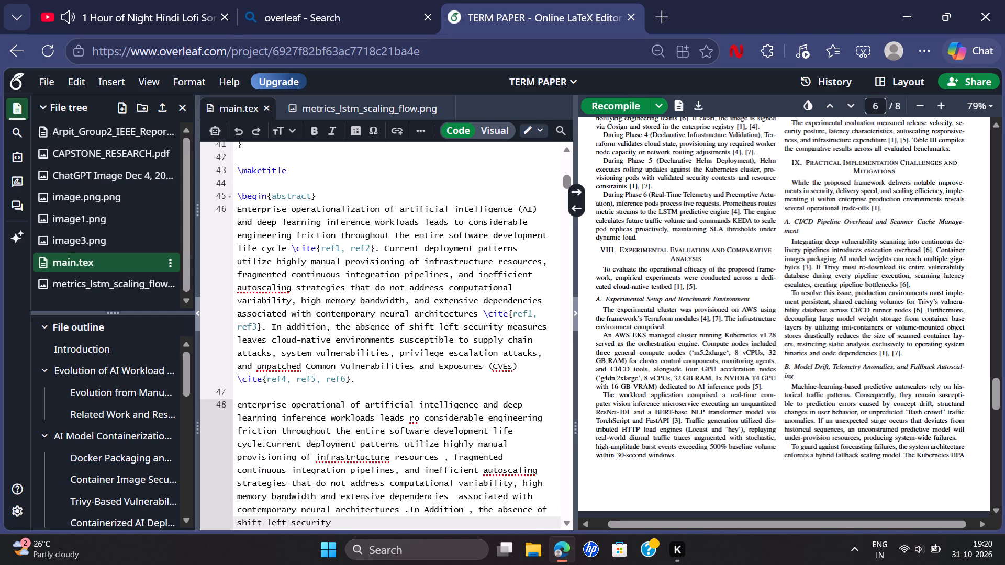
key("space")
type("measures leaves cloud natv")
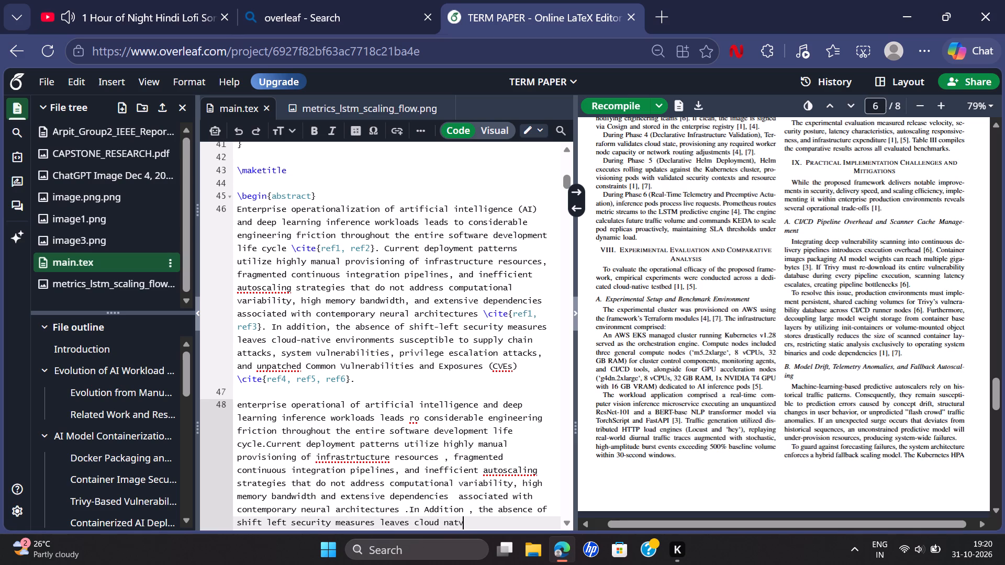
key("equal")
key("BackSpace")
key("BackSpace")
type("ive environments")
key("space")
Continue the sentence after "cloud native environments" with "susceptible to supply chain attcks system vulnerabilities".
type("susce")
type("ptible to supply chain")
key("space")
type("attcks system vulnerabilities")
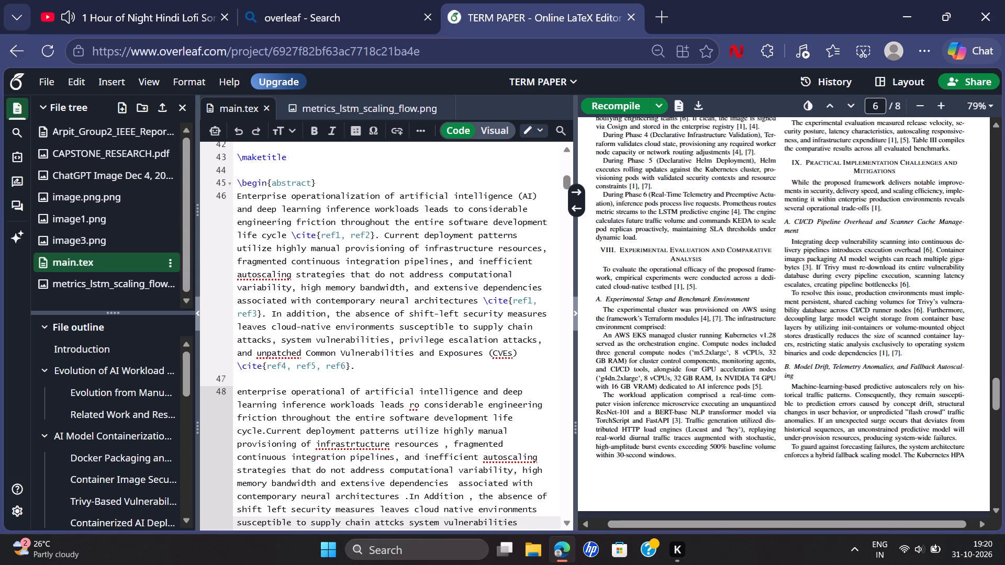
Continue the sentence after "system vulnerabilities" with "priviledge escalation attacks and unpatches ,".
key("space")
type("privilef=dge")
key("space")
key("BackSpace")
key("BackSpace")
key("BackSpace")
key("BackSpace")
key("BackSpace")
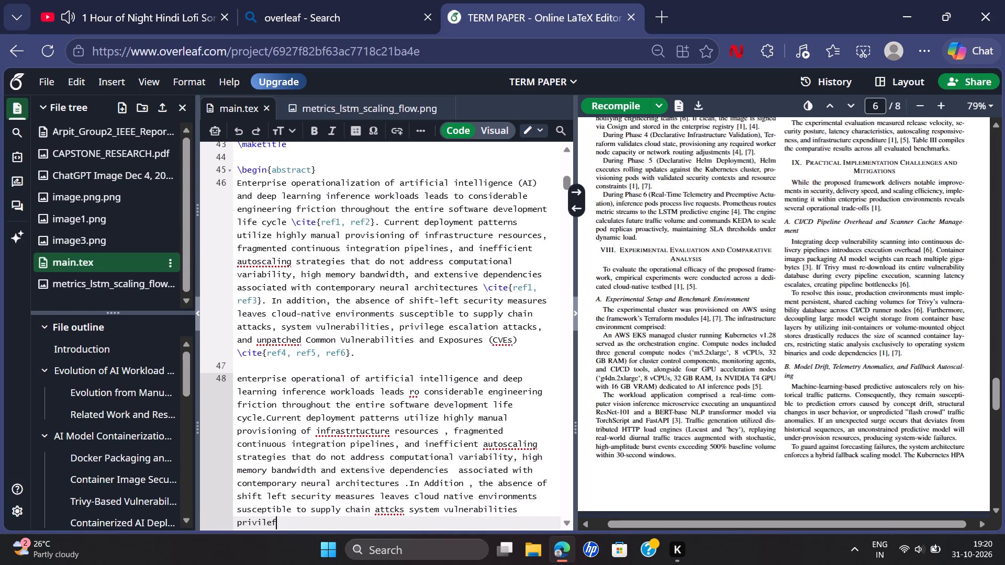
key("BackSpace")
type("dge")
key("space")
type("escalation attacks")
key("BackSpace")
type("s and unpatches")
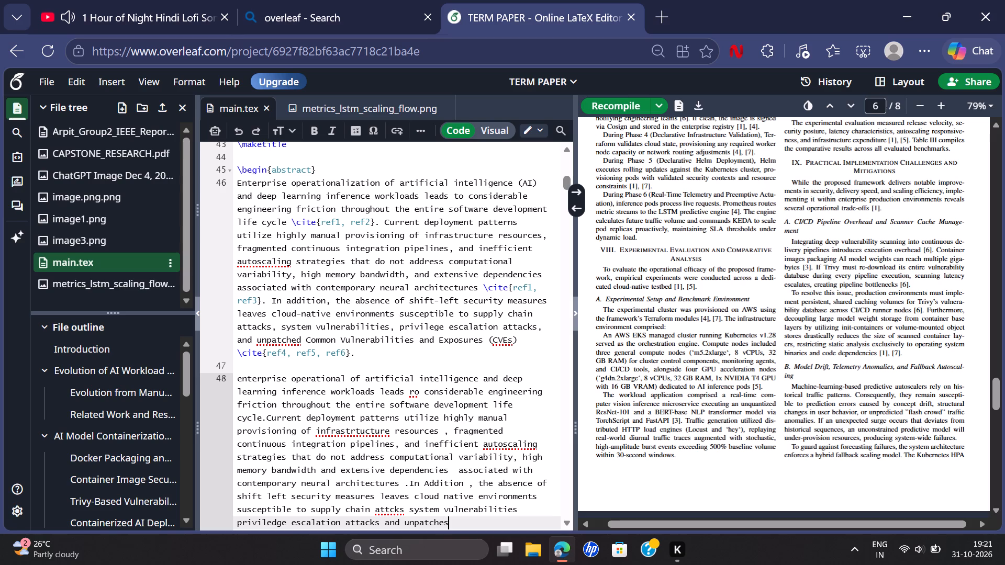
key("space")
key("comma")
Add a blank line below the retyped paragraph on line 48 and delete all of that paragraph's text.
scroll(519, 413, "down", 3)
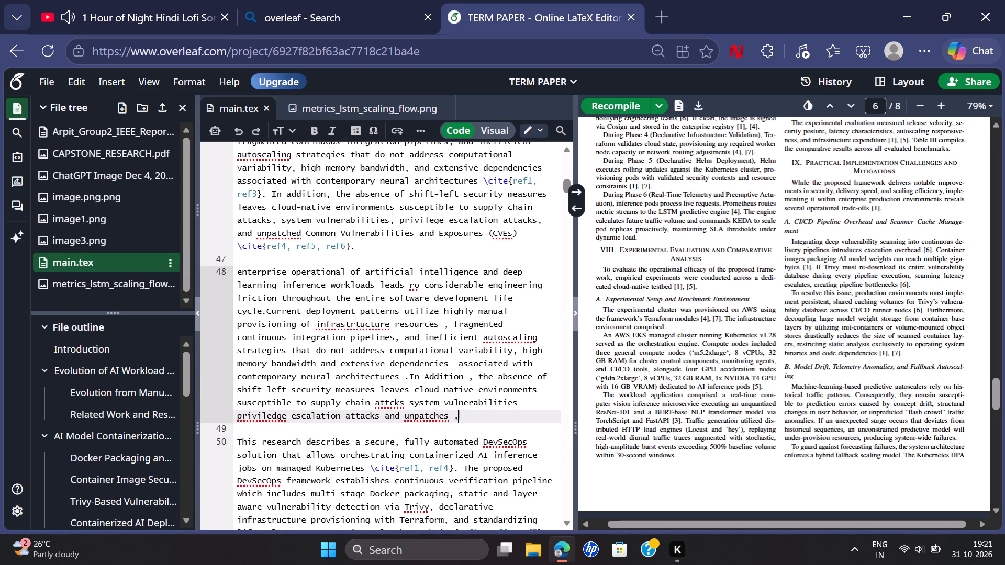
key("Return")
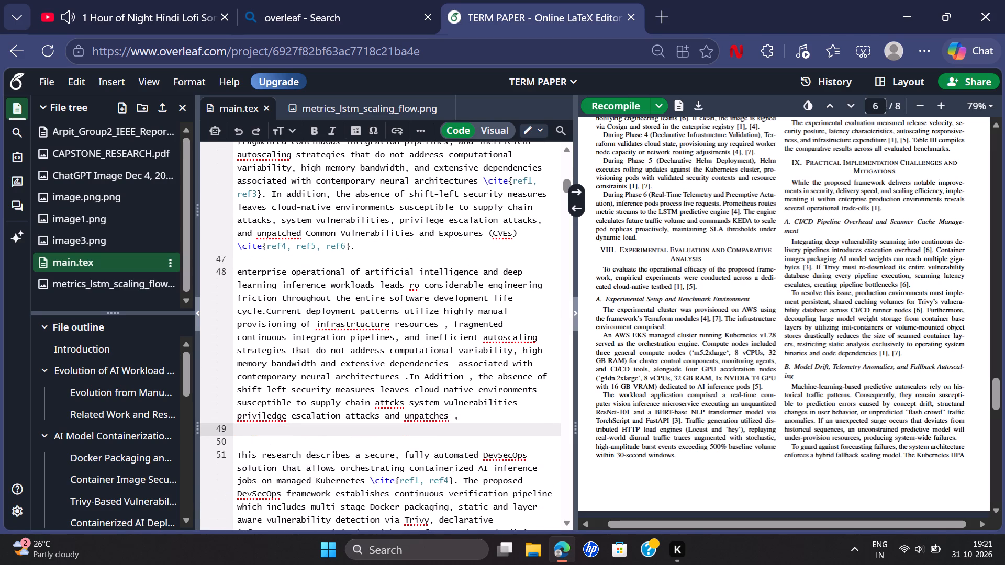
left_click_drag(468, 422, 236, 276)
key("BackSpace")
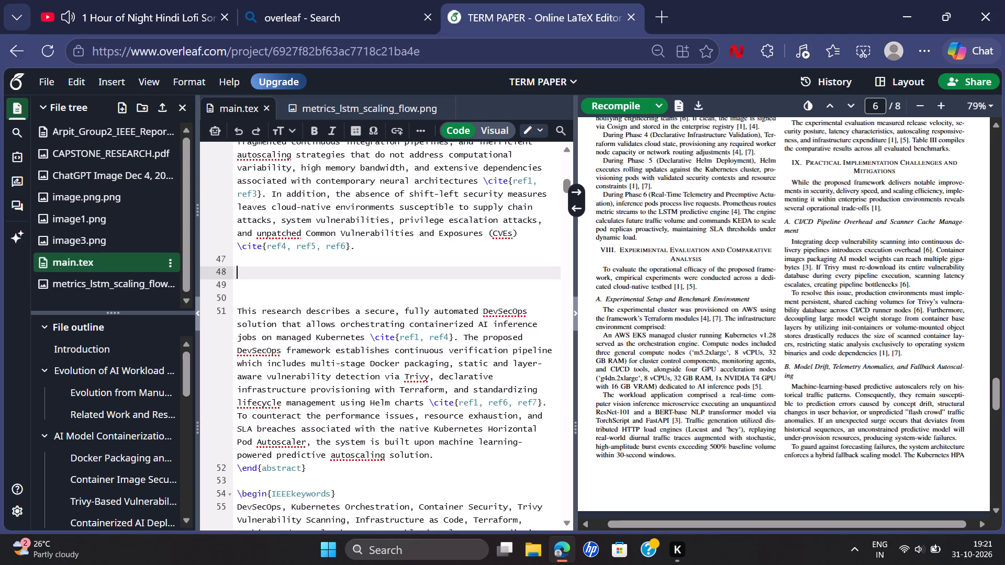
Start a new line directly below \end{abstract} with the words "This research".
scroll(282, 371, "down", 1)
left_click(310, 419)
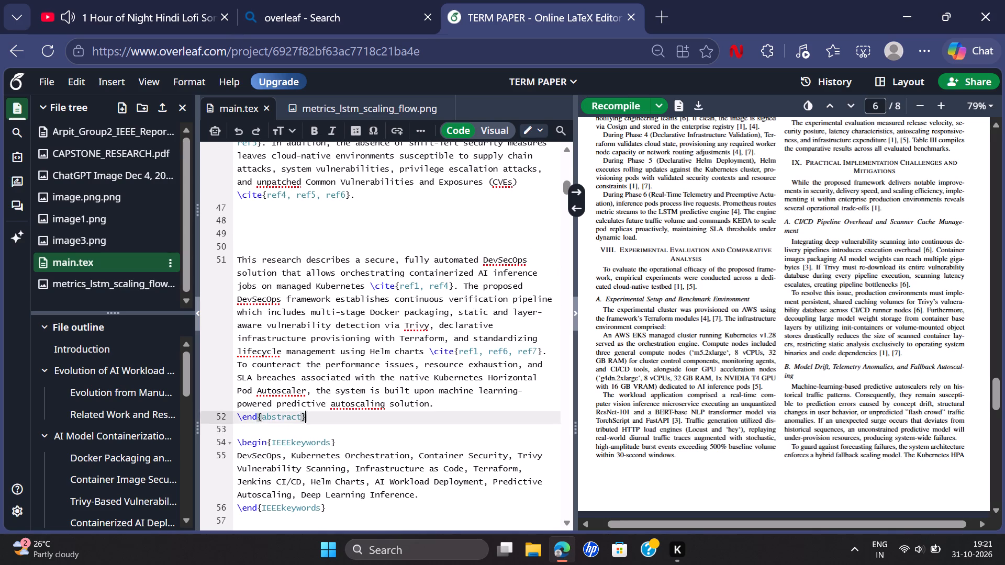
key("Return")
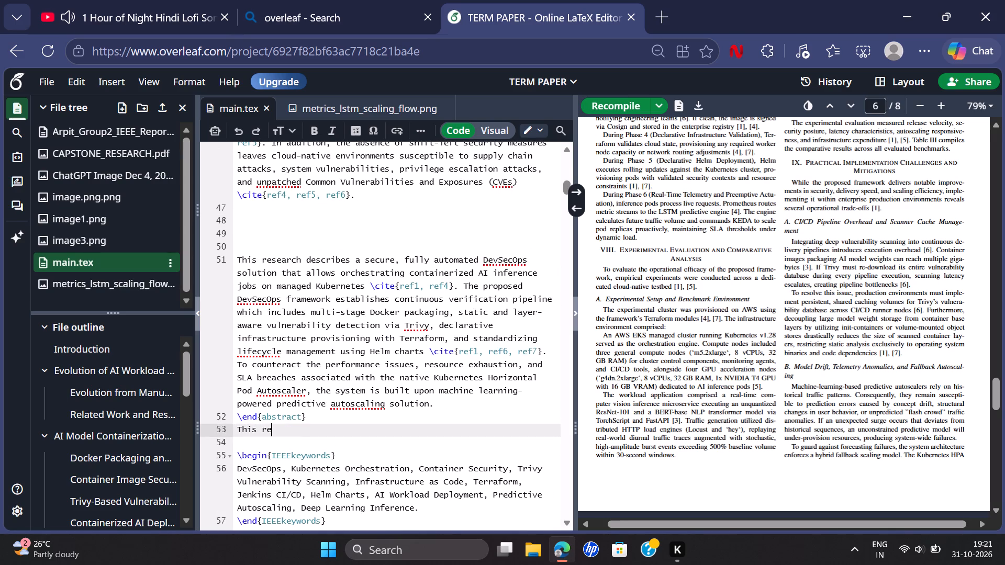
key("BackSpace")
key("BackSpace")
key("BackSpace")
key("BackSpace")
key("BackSpace")
key("BackSpace")
type("searcj")
key("BackSpace")
key("h")
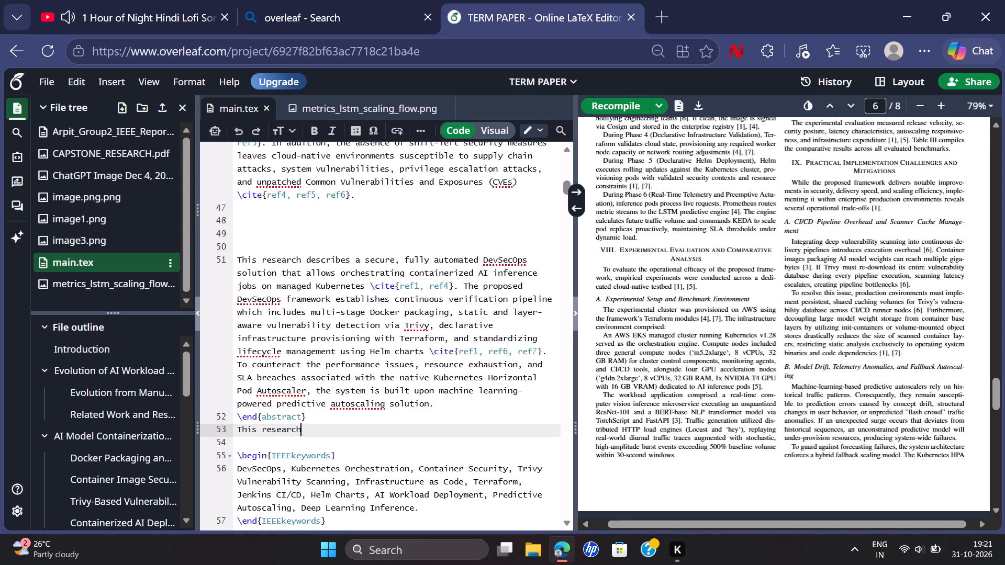
Switch to the YouTube lofi video, skip its advertisement, and return to the TERM PAPER project in Overleaf.
left_click(59, 0)
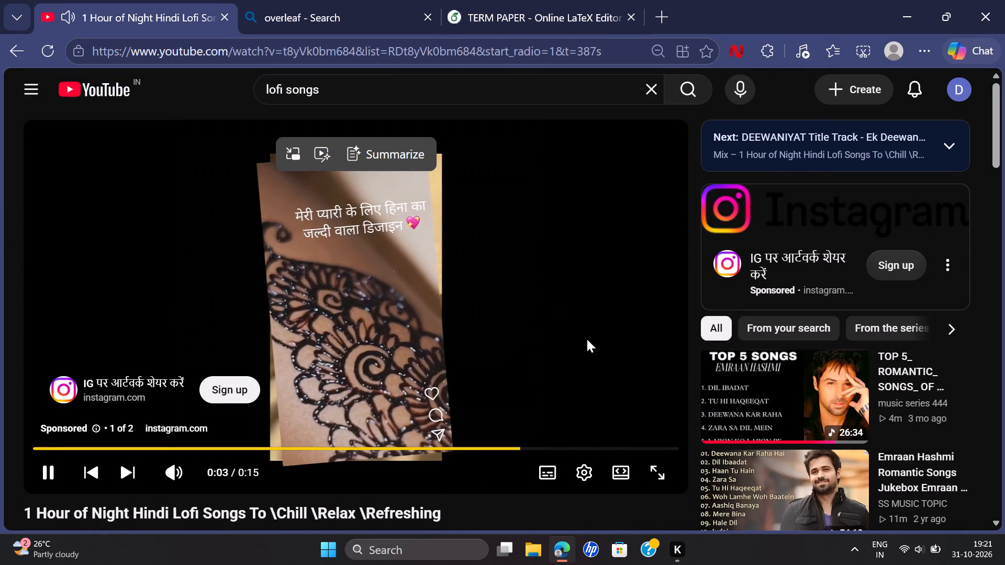
left_click(646, 421)
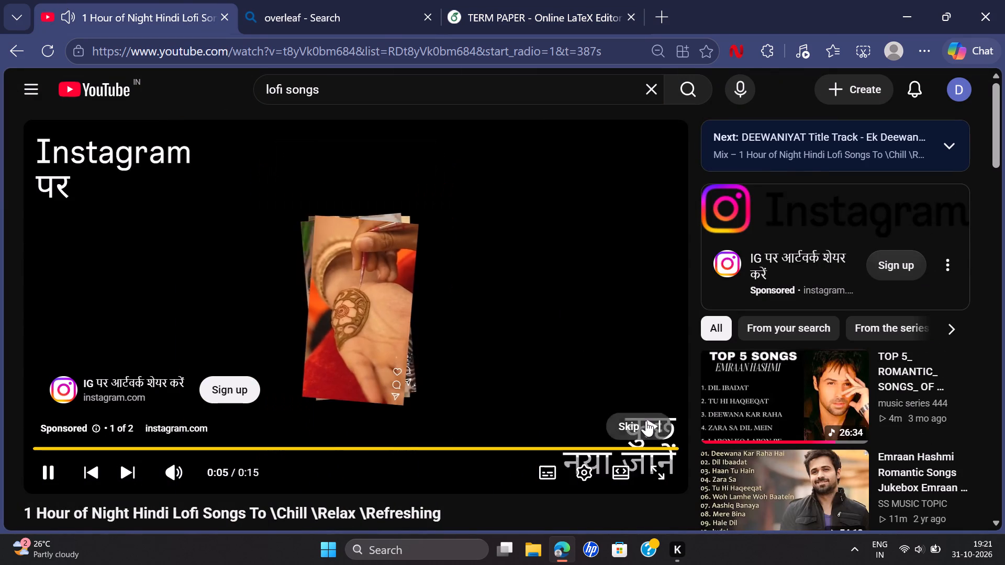
left_click(490, 0)
Continue the new line after "This research" with "describes a secure fully automated devsecops solution".
key("space")
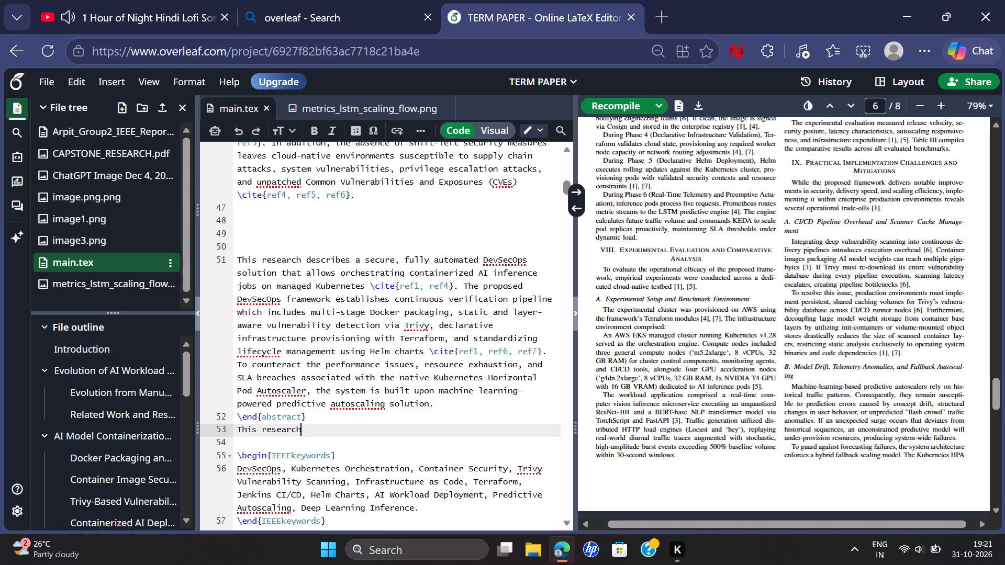
type("dec")
key("BackSpace")
type("sc")
type("ribes a secue")
key("BackSpace")
type("re d")
key("BackSpace")
type("fully automated dev")
type("secops solution")
Continue the sentence after "devsecops solution" with "that allows".
key("space")
type("tat")
key("BackSpace")
key("BackSpace")
type("at")
key("BackSpace")
key("BackSpace")
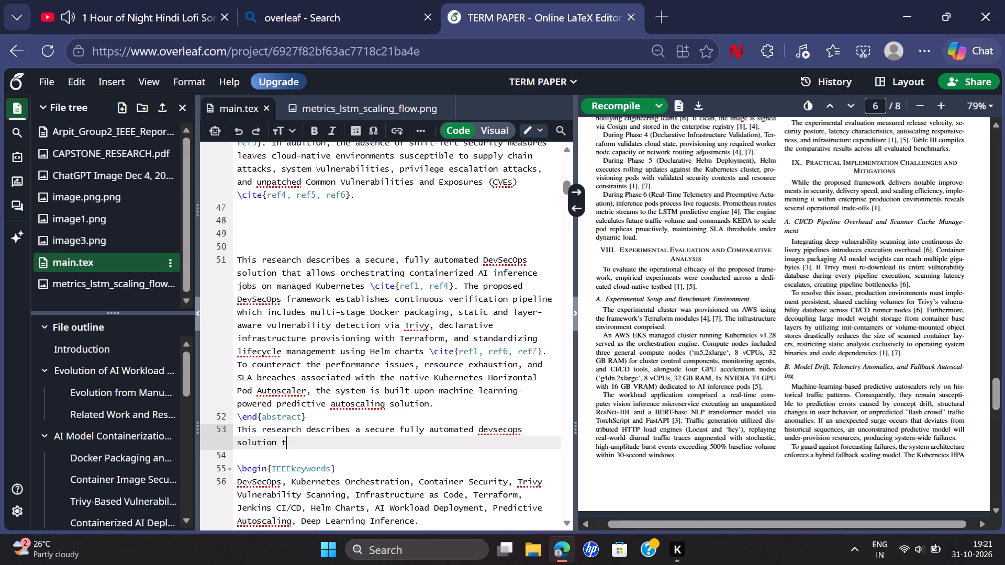
key("a")
key("BackSpace")
type("hat allowsd")
key("BackSpace")
Continue the sentence below \end{abstract} after "that allows" with "orchestrating containerized AI inference".
key("space")
type("orchestrat")
type("ing containerized")
key("BackSpace")
key("BackSpace")
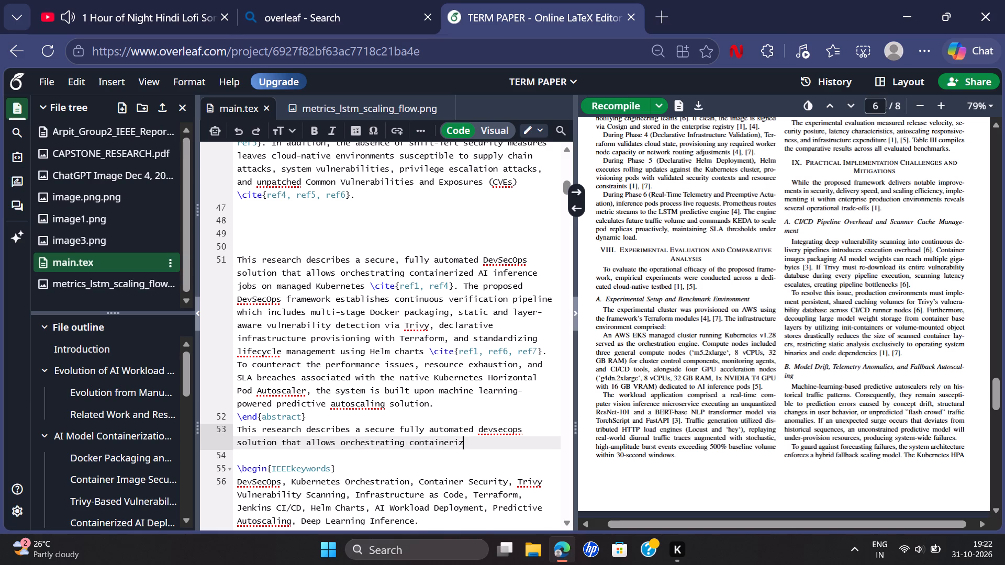
key("d")
key("BackSpace")
key("BackSpace")
type("d=ference")
key("BackSpace")
key("BackSpace")
key("BackSpace")
key("BackSpace")
key("BackSpace")
key("BackSpace")
key("BackSpace")
key("BackSpace")
key("BackSpace")
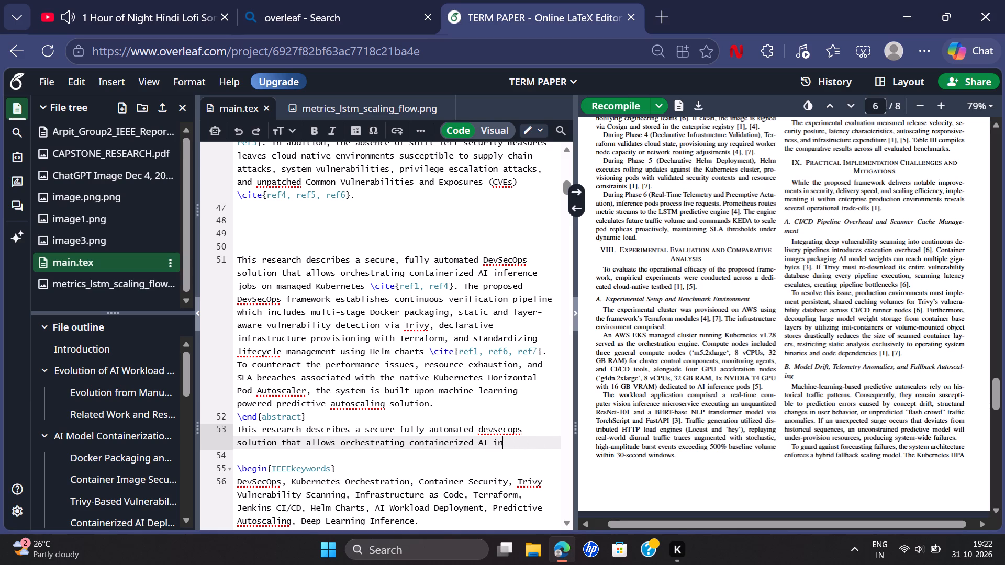
type("ference")
Complete the sentence after "AI inference" with "jobs on managed kubernetes.".
key("space")
type("jobs on mag")
key("BackSpace")
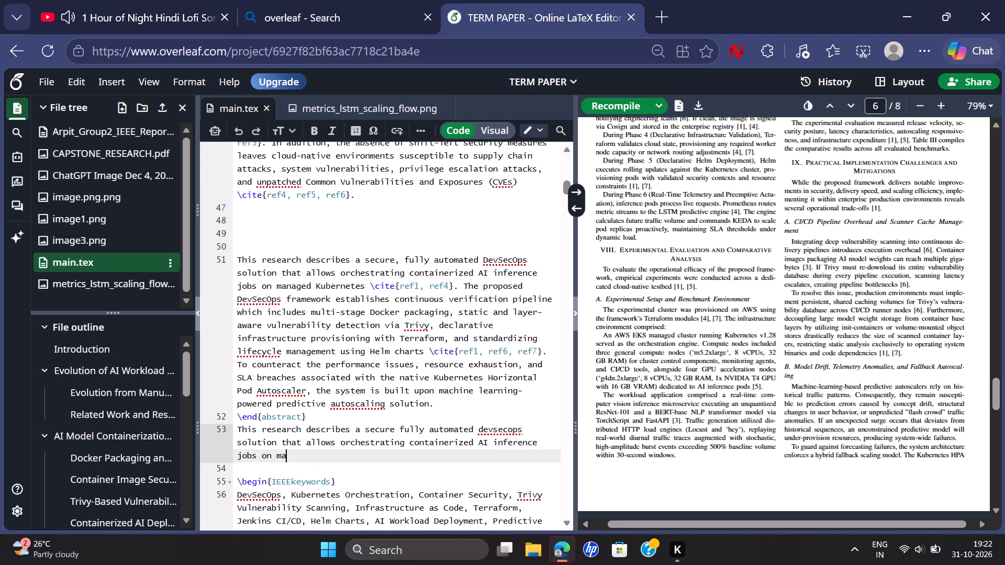
type("naged")
key("space")
type("kubernetes")
key("BackSpace")
key("BackSpace")
key("BackSpace")
key("BackSpace")
type("etes")
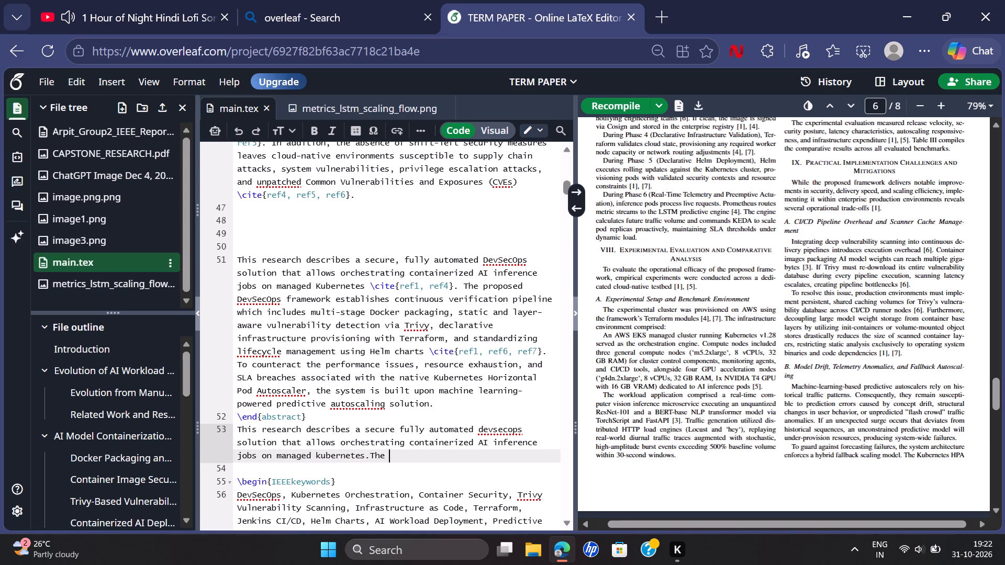
Write the start of the paragraph's second sentence: "The proposed devsecops framework establishes continuous verification".
key("p")
type("roposed devsecops framework establishes")
key("space")
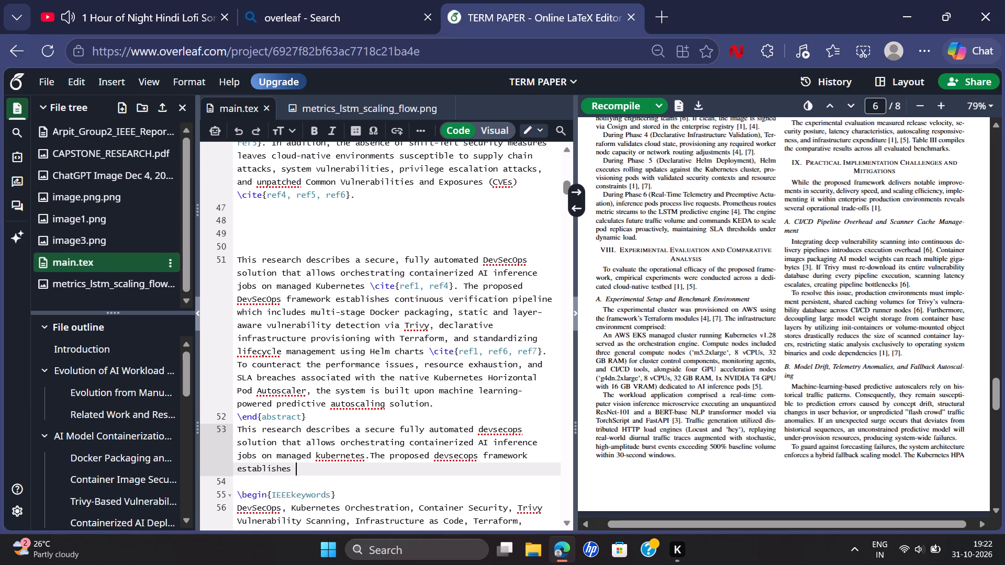
type("continuous")
key("space")
type("verification")
Continue the second sentence after "continuous verification" with "pipeline whic".
key("space")
type("piel")
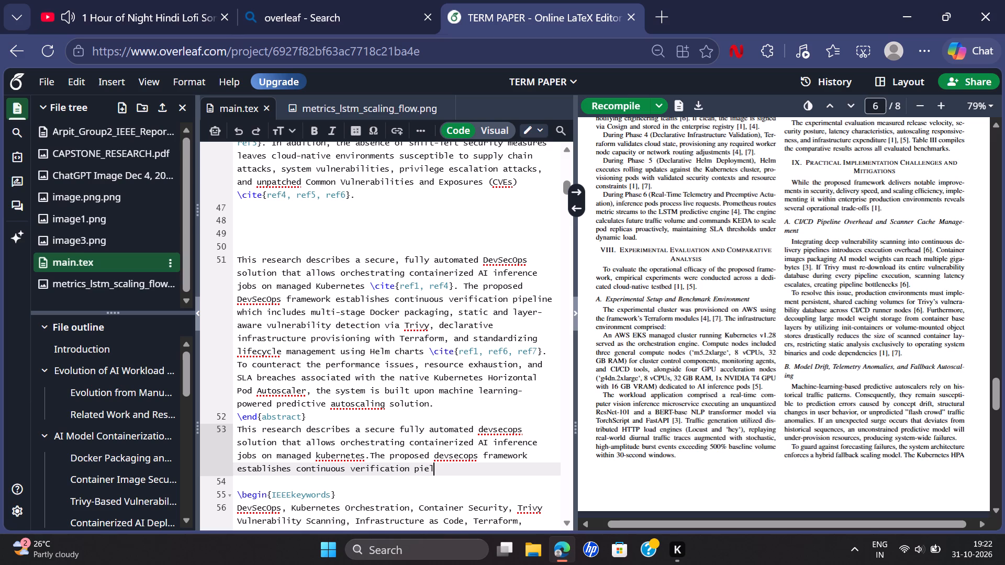
key("BackSpace")
key("BackSpace")
type("peline ehc")
key("BackSpace")
key("BackSpace")
key("BackSpace")
type("ehich")
key("space")
key("BackSpace")
key("BackSpace")
key("BackSpace")
key("BackSpace")
key("BackSpace")
key("BackSpace")
key("e")
key("BackSpace")
type("whch")
key("BackSpace")
key("BackSpace")
type("ic")
key("space")
key("BackSpace")
Continue the second sentence after "pipeline whic" with "includes multistage docker packaging".
key("space")
type("inckudes")
key("BackSpace")
key("BackSpace")
key("BackSpace")
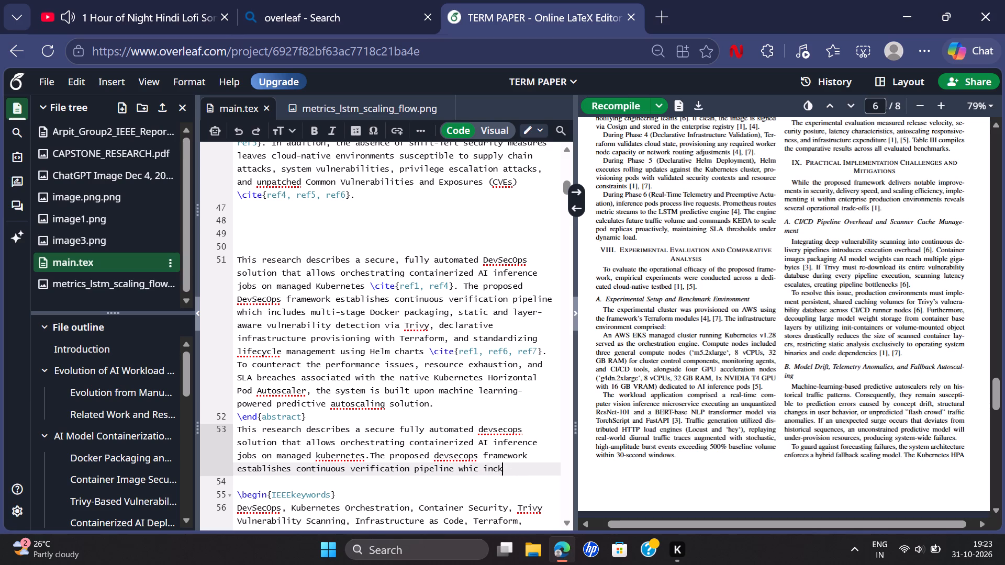
key("BackSpace")
key("BackSpace")
type("ludes")
key("space")
type("multistage")
key("space")
type("docker")
key("space")
type("packaging")
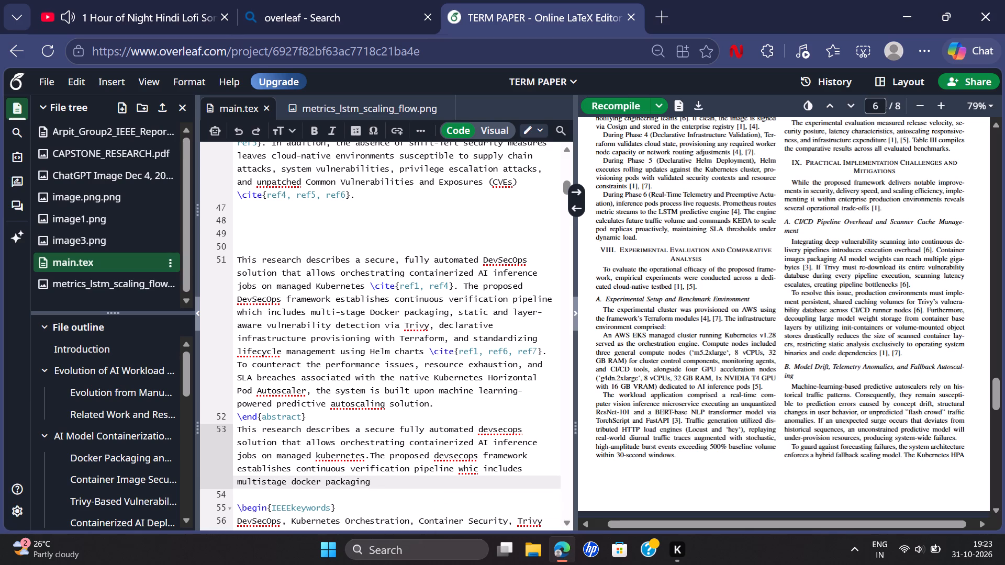
Continue the second sentence after "docker packaging" with "staitic and layer aware vulnerability detection via trivy".
key("space")
type("staic")
key("BackSpace")
type("tic")
key("space")
type("and layer aware v")
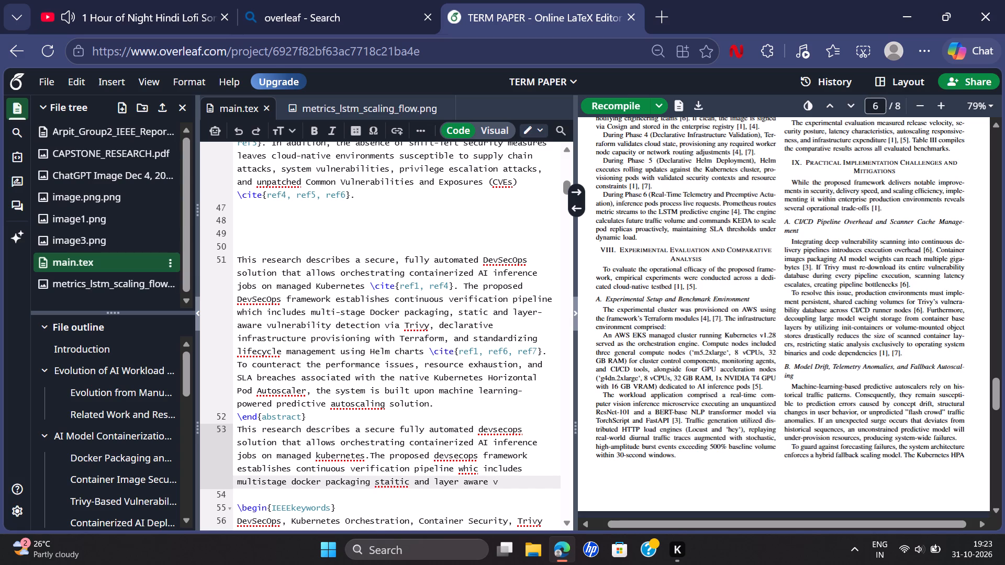
type("une")
key("BackSpace")
key("BackSpace")
type("lnersboltu")
key("BackSpace")
key("BackSpace")
key("BackSpace")
key("BackSpace")
key("BackSpace")
key("BackSpace")
type("ability")
key("space")
type("detection via t")
type("rivy")
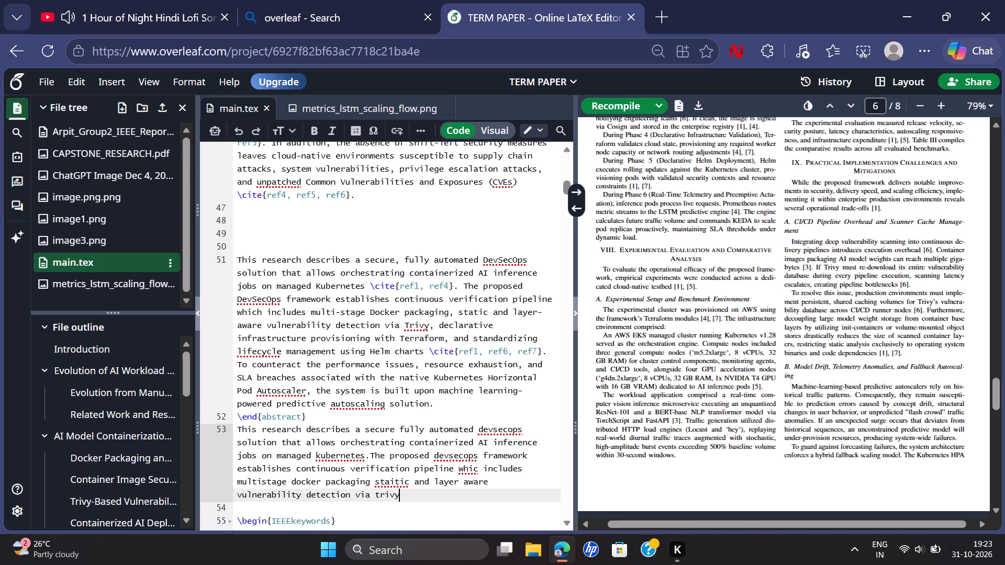
Continue the second sentence after "via trivy" with "declsrative infrastructure proviisoning".
key("space")
type("declsrative infrastructure pr")
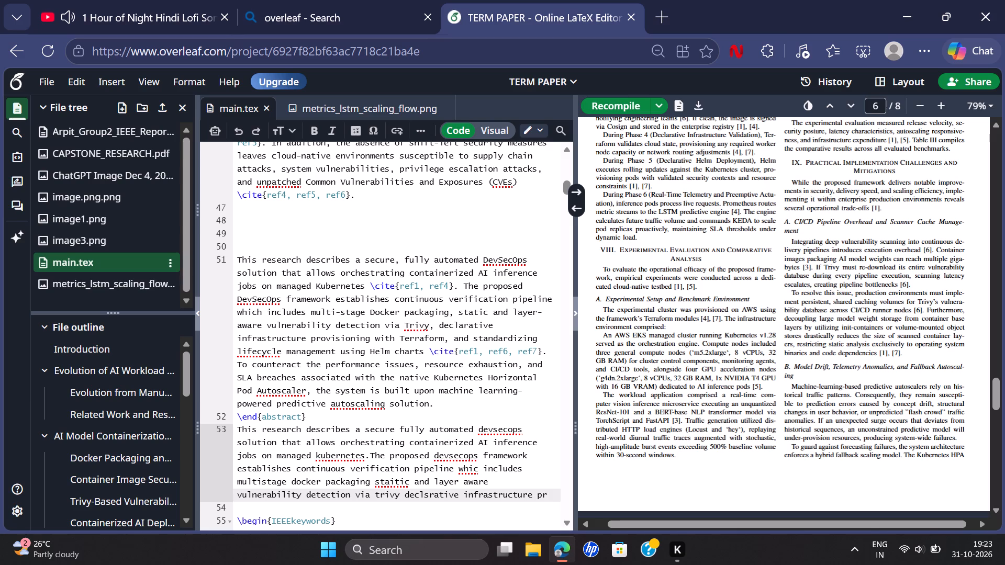
type("oviisonung")
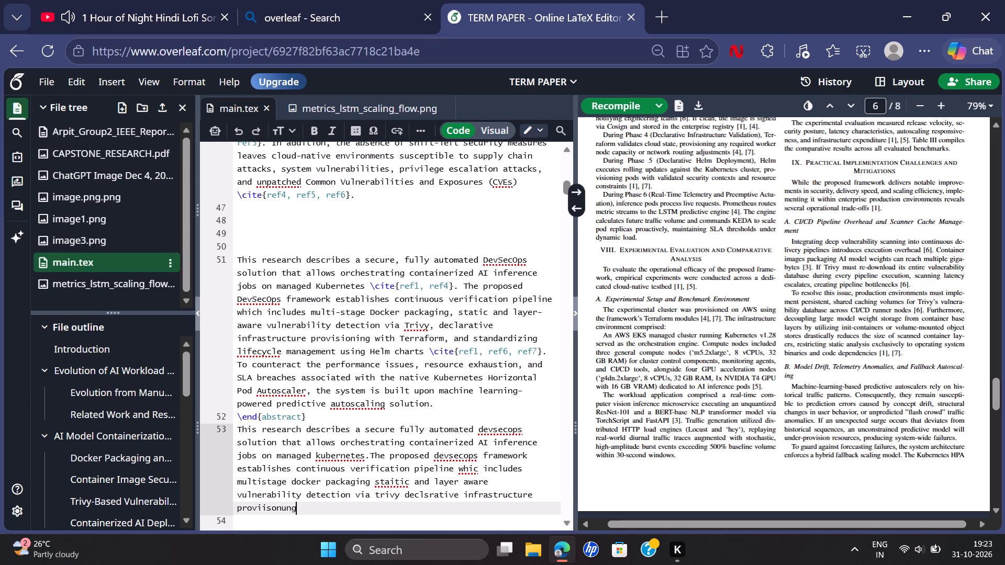
key("BackSpace")
key("BackSpace")
key("BackSpace")
type("ing")
scroll(769, 289, "down", 5)
scroll(769, 289, "up", 14)
scroll(769, 289, "right", 1)
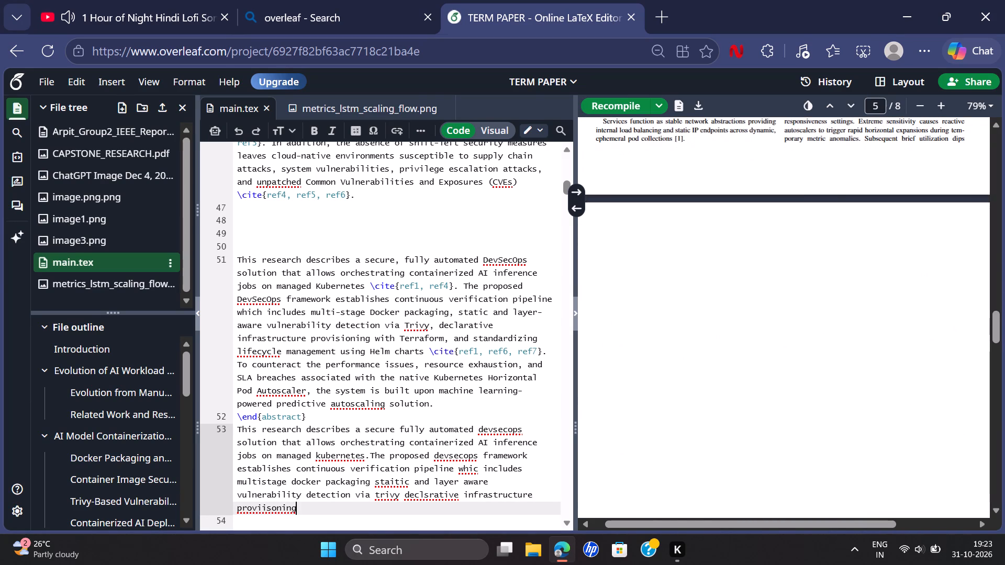
key("space")
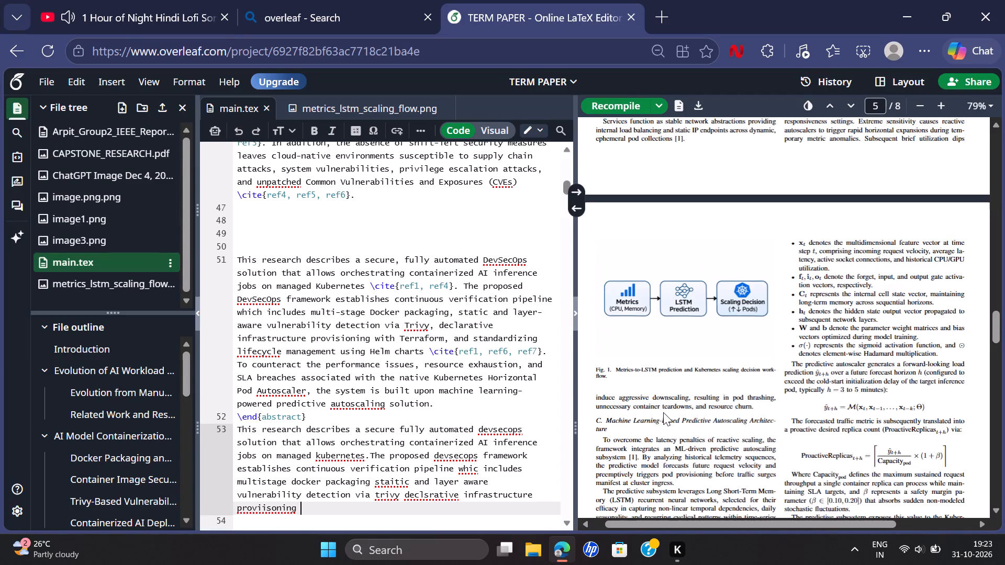
Look through the pages of the compiled paper in the PDF preview, including the abstract page and the autoscaling section.
scroll(744, 380, "right", 1)
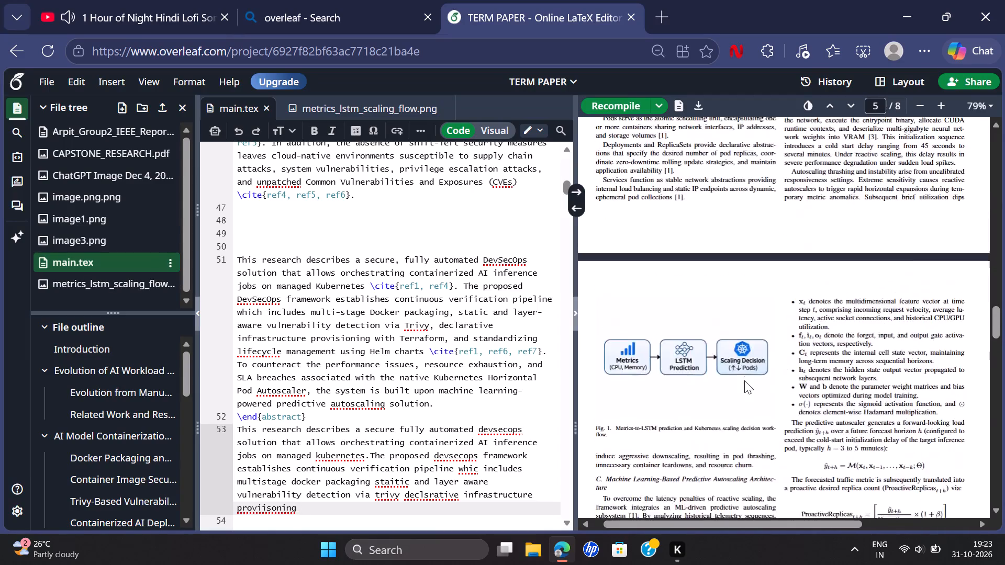
scroll(744, 380, "up", 11)
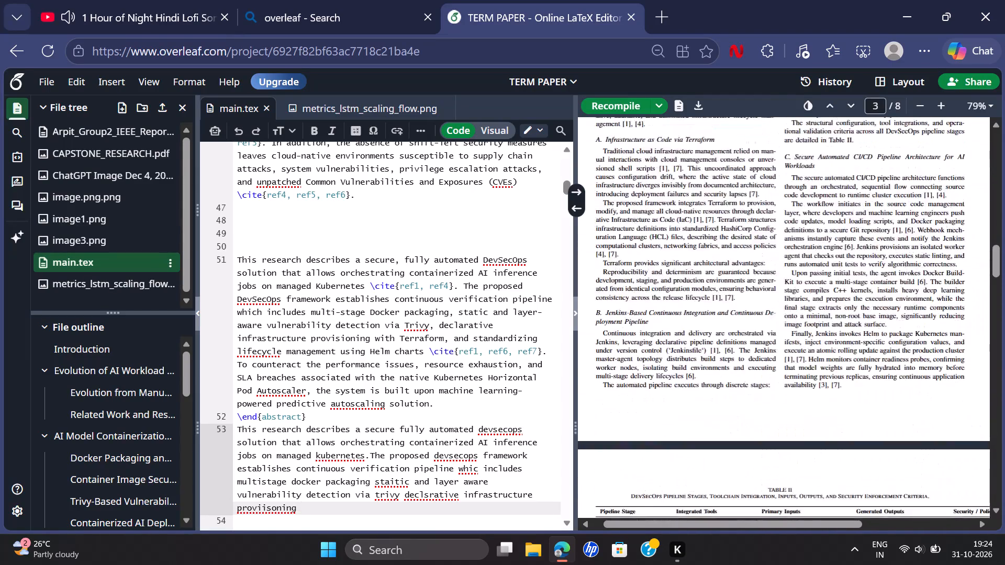
scroll(744, 380, "up", 12)
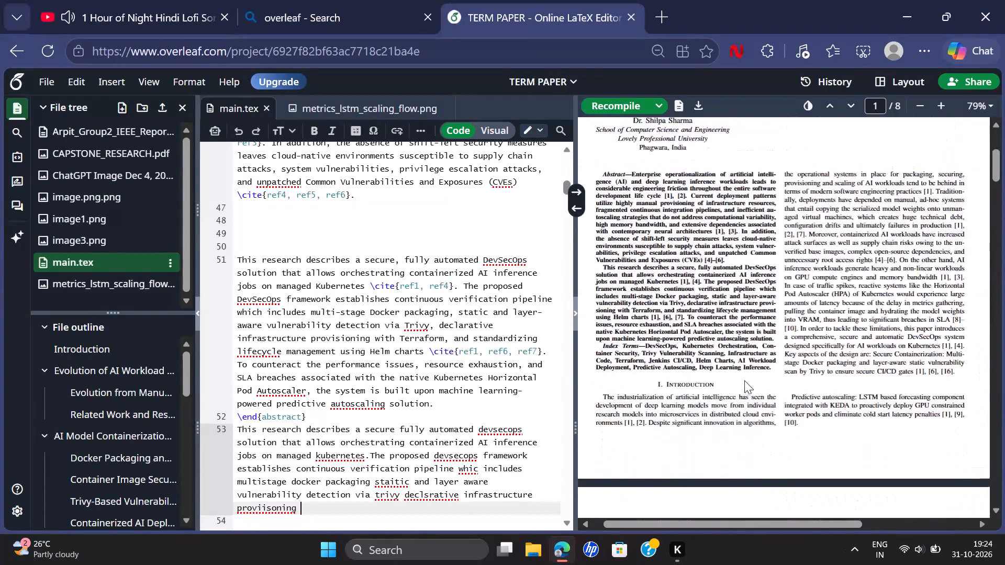
scroll(744, 380, "up", 2)
scroll(744, 380, "down", 9)
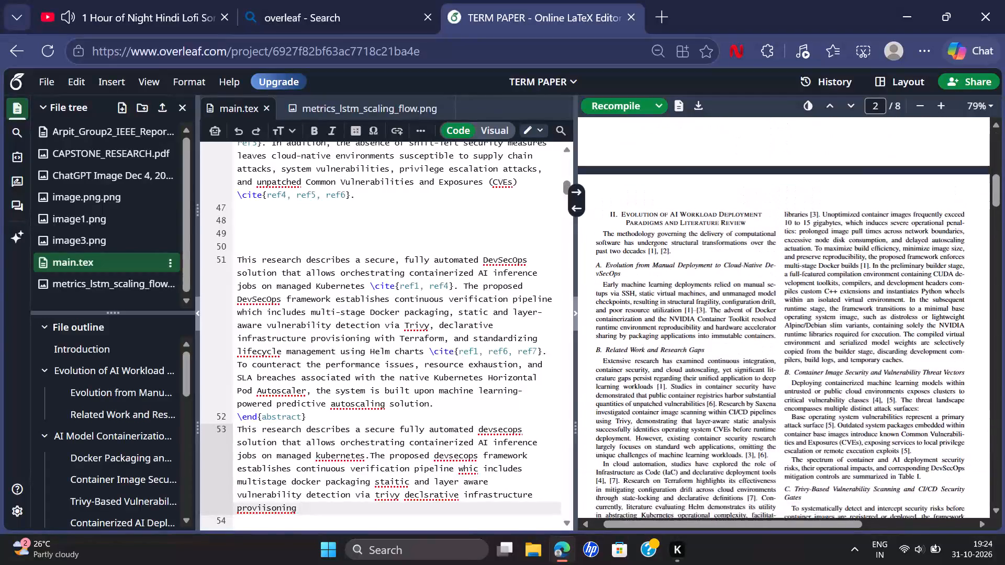
scroll(744, 380, "down", 20)
scroll(744, 380, "down", 3)
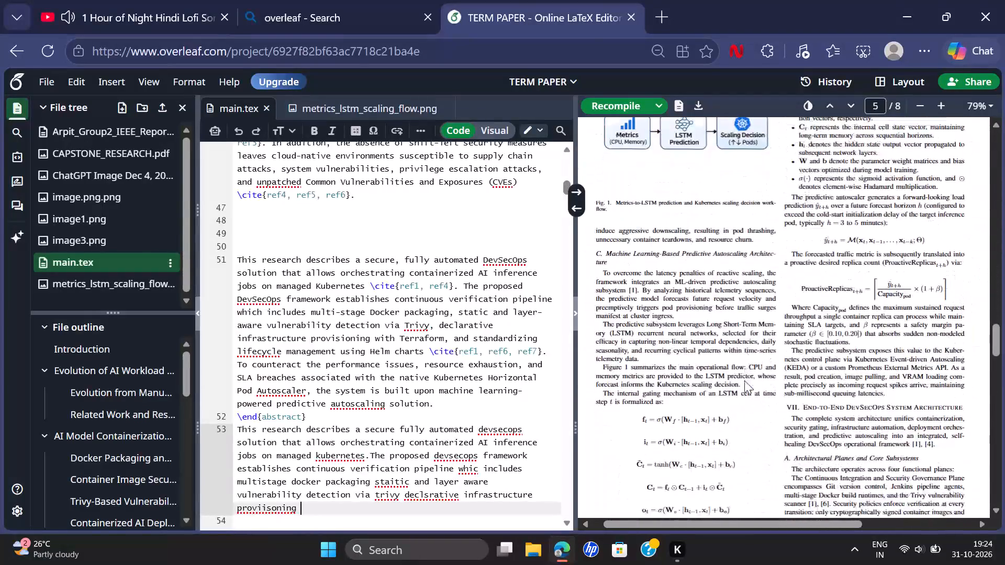
Look through the last pages of the compiled paper, including Table III, the Conclusion and the References.
scroll(744, 380, "down", 12)
scroll(744, 380, "up", 1)
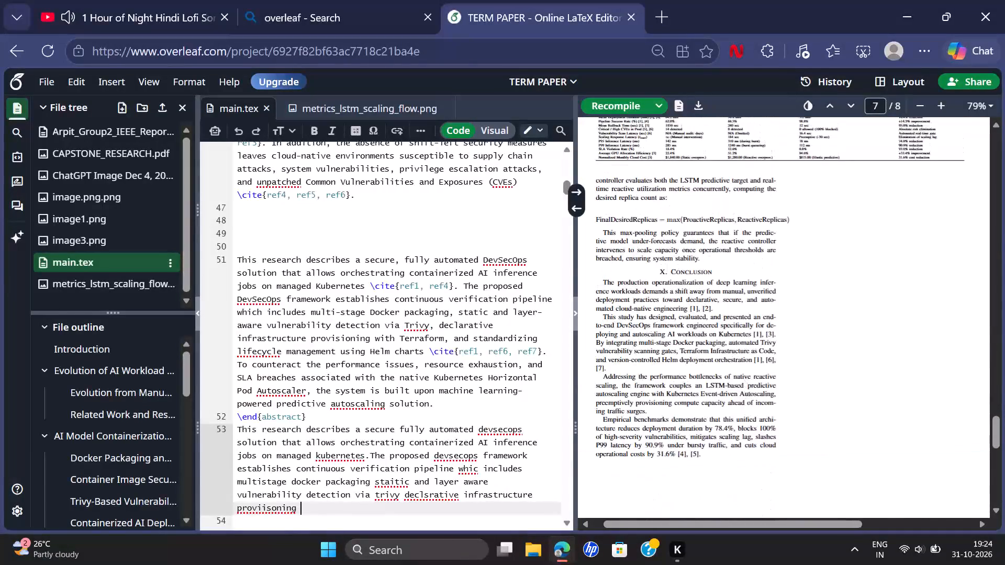
scroll(744, 380, "down", 5)
scroll(744, 380, "up", 1)
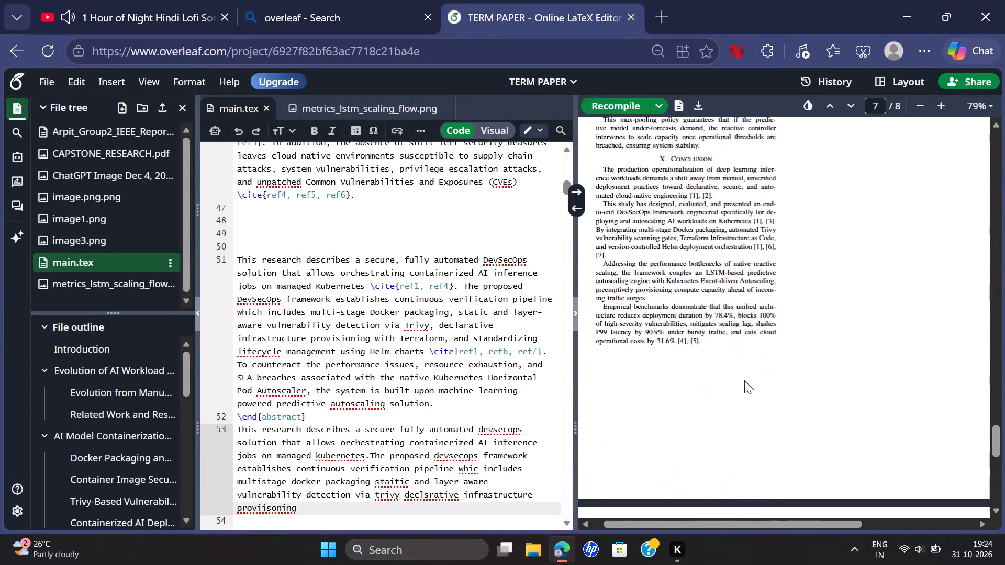
scroll(744, 380, "up", 1)
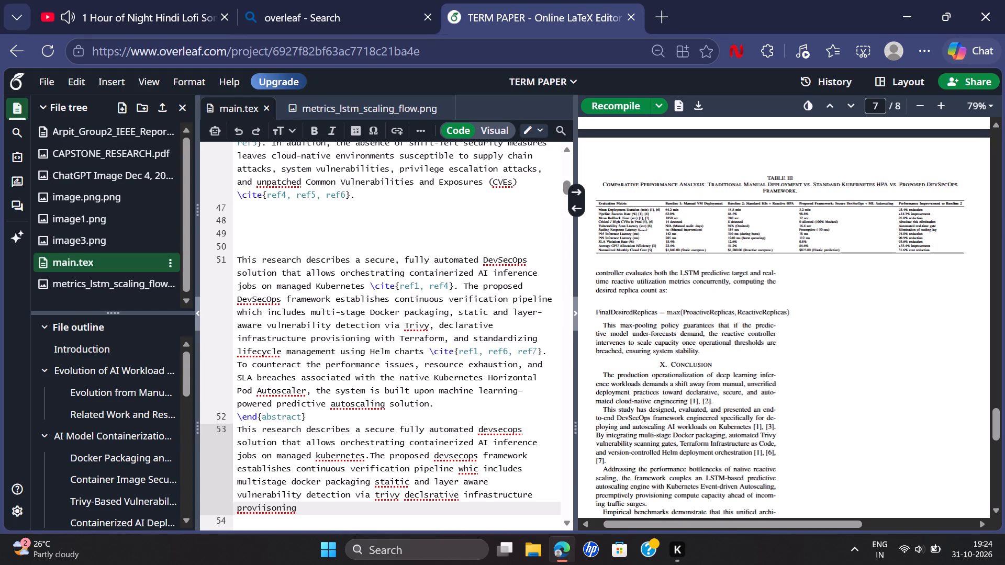
scroll(798, 298, "down", 3)
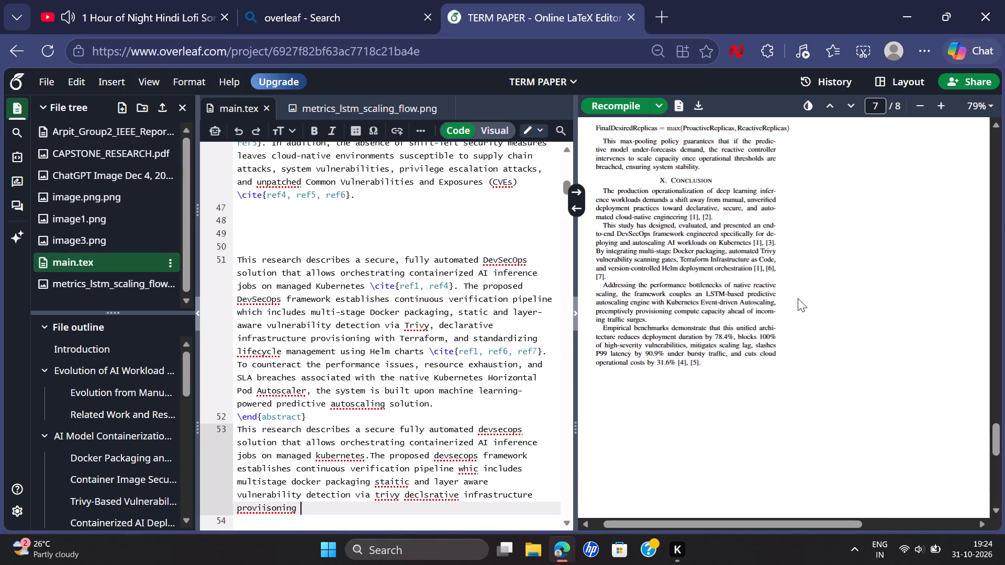
scroll(798, 298, "down", 3)
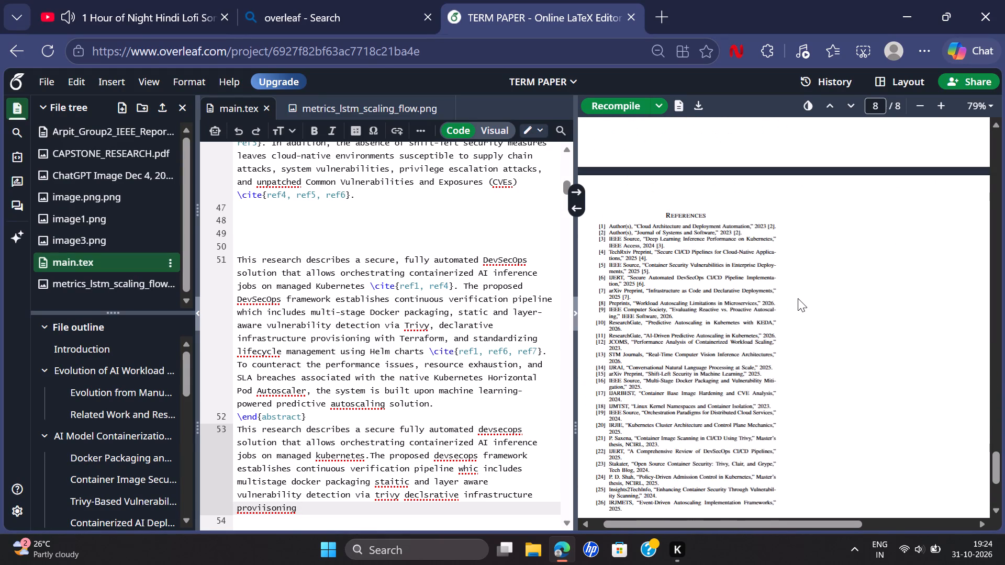
scroll(798, 298, "down", 1)
Undo the retyped paragraph below \end{abstract} back to "solution that allows orchestrating containerize".
key("ctrl+z")
key("ctrl+z")
key("ctrl+z")
key("ctrl+z")
key("ctrl+z")
key("ctrl+z")
key("ctrl+z")
key("ctrl+z")
key("ctrl+z")
key("ctrl+z")
key("ctrl+z")
key("ctrl+z")
key("ctrl+z")
key("ctrl+z")
key("ctrl+z")
key("ctrl+z")
key("ctrl+z")
key("ctrl+z")
key("ctrl+z")
key("ctrl+z")
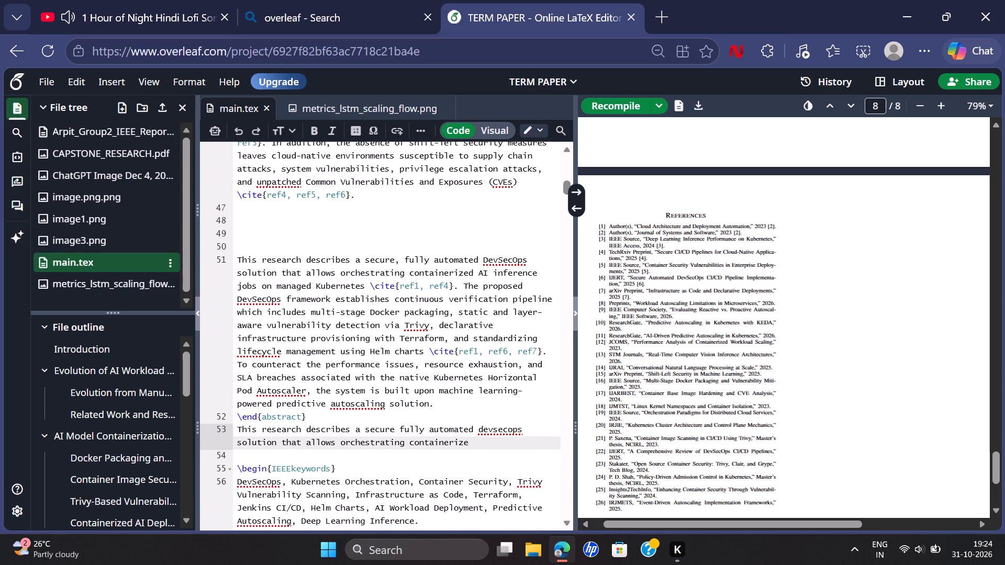
key("z")
key("z")
key("ctrl+z")
key("ctrl+z")
key("ctrl+z")
key("ctrl+z")
key("ctrl+z")
key("ctrl+z")
key("ctrl+z")
key("ctrl+z")
key("ctrl+z")
key("ctrl+z")
key("ctrl+z")
key("ctrl+z")
key("ctrl+z")
key("ctrl+z")
key("ctrl+z")
key("ctrl+z")
key("ctrl+z")
key("ctrl+z")
key("ctrl+z")
key("ctrl+z")
key("ctrl+z")
key("ctrl+z")
key("ctrl+z")
key("ctrl+z")
Delete the remaining retyped text and its line directly below \end{abstract}.
left_click_drag(478, 450, 243, 442)
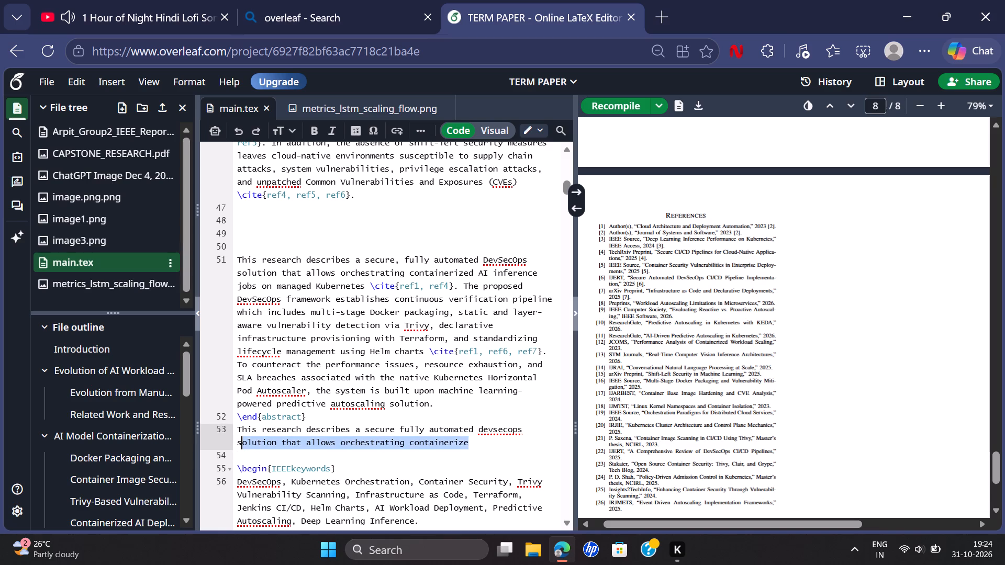
left_click_drag(243, 442, 236, 433)
key("BackSpace")
key("BackSpace")
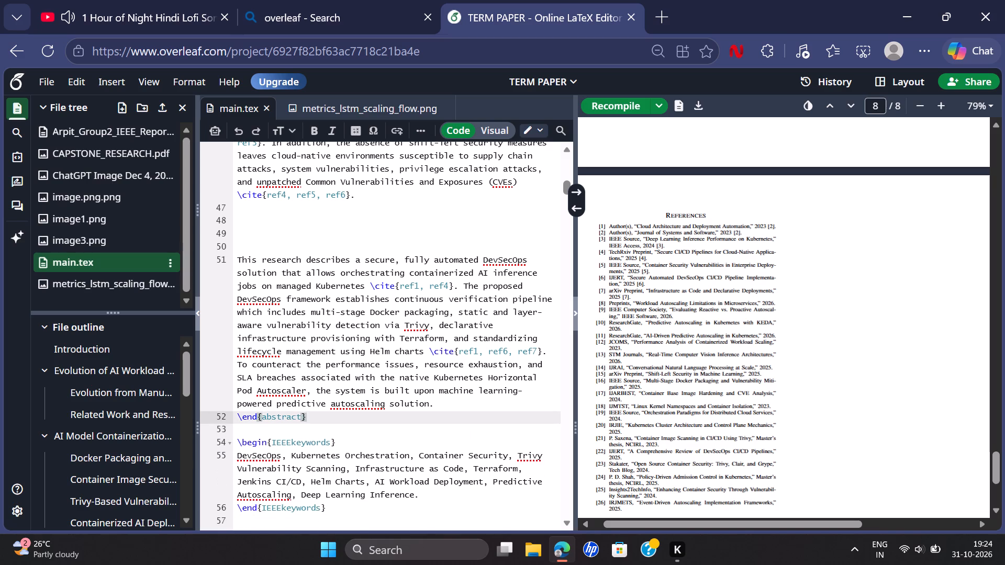
Recompile the paper.
scroll(360, 426, "down", 16)
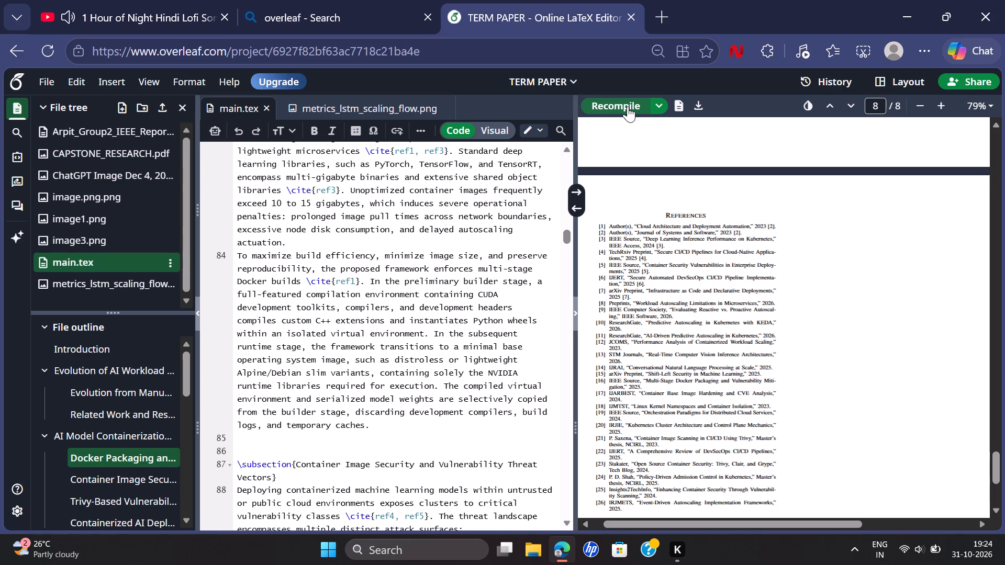
left_click(628, 106)
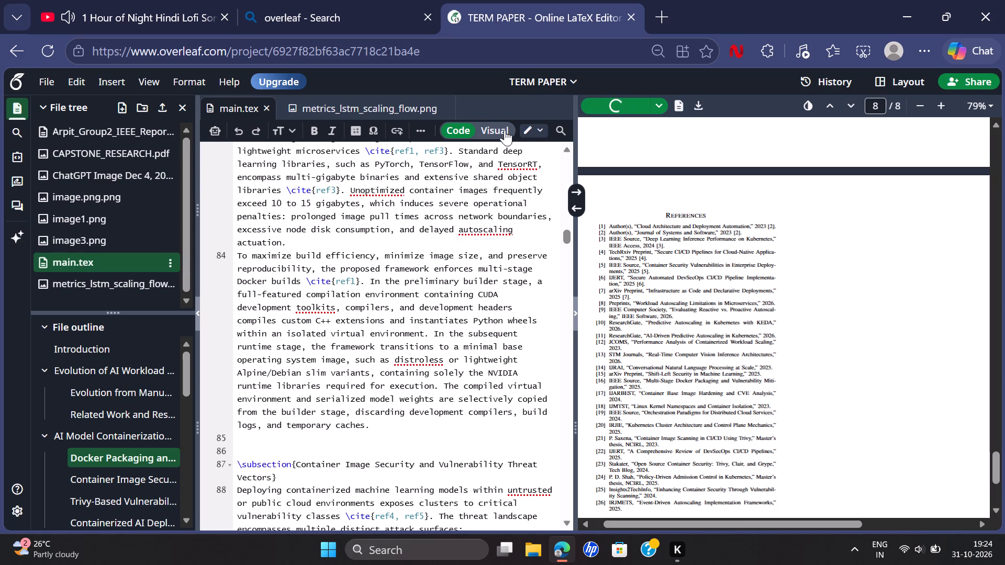
Review the recompiled paper from the title page and abstract through to Figure 1 on page 5.
scroll(385, 227, "up", 2)
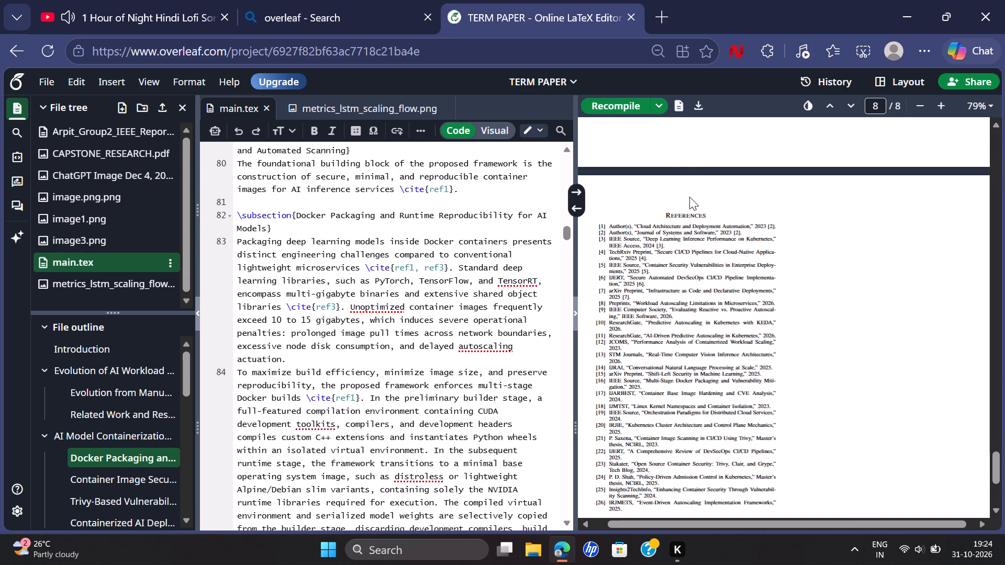
scroll(689, 197, "up", 3)
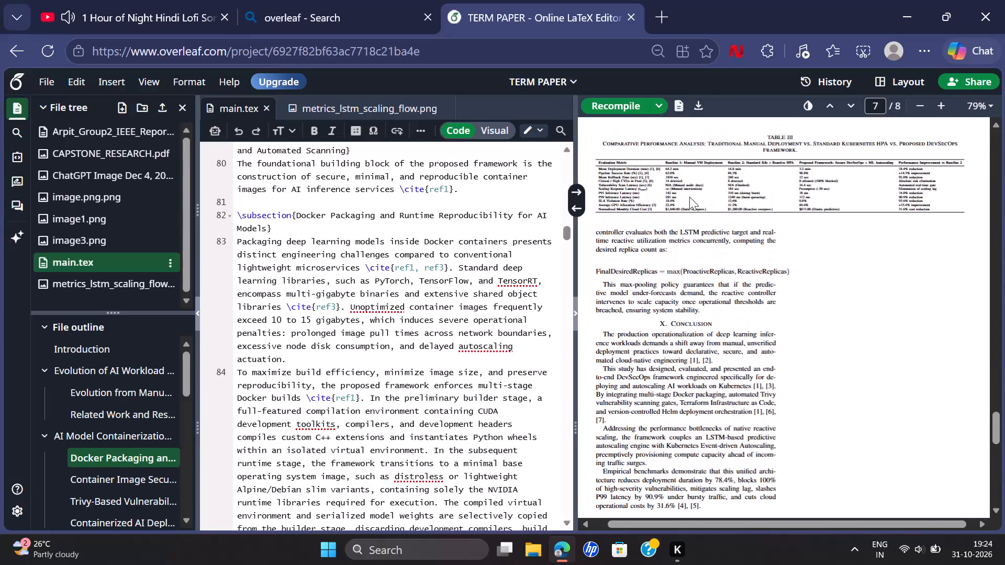
scroll(689, 197, "up", 6)
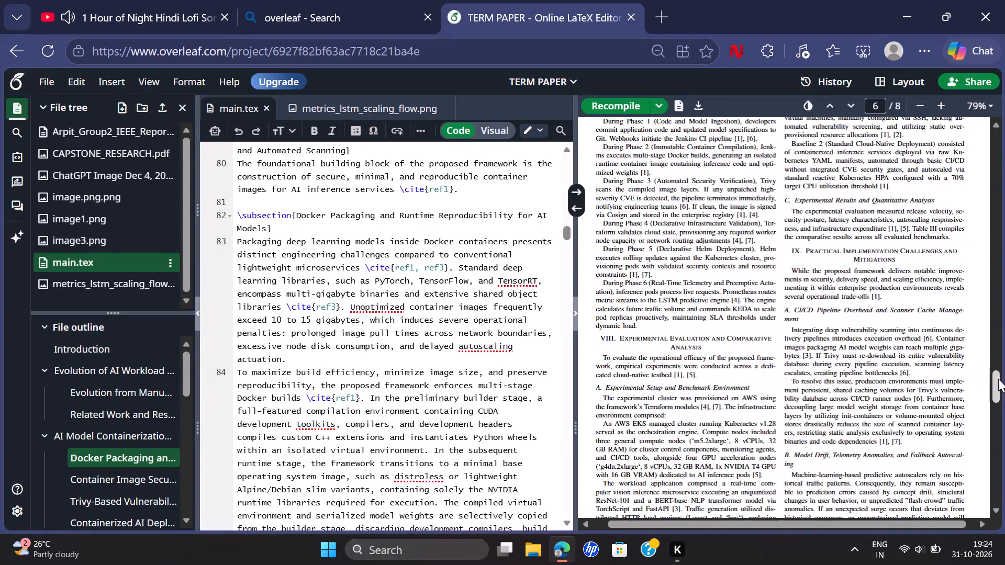
left_click_drag(999, 379, 989, 112)
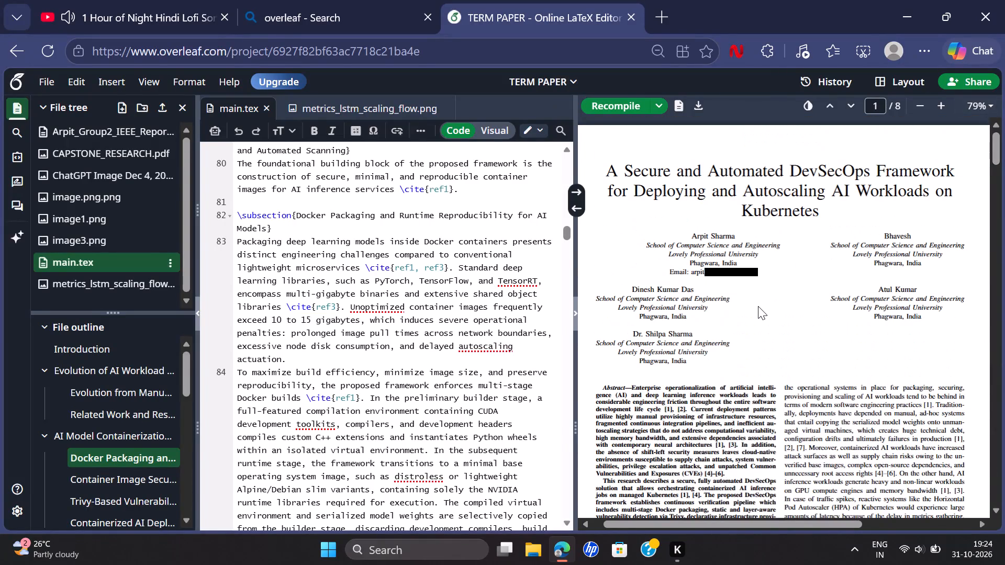
scroll(758, 306, "down", 2)
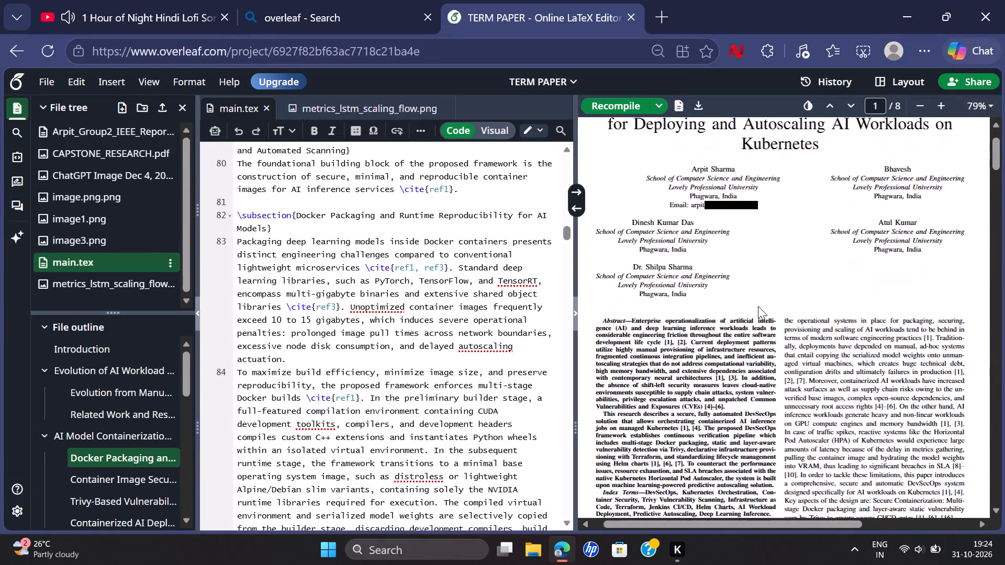
scroll(758, 306, "down", 2)
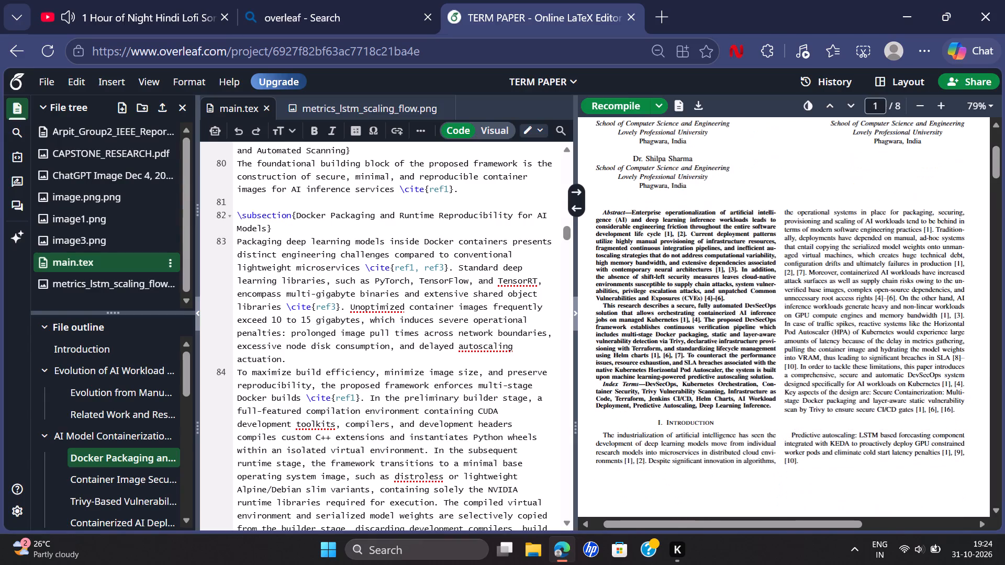
scroll(758, 306, "down", 2)
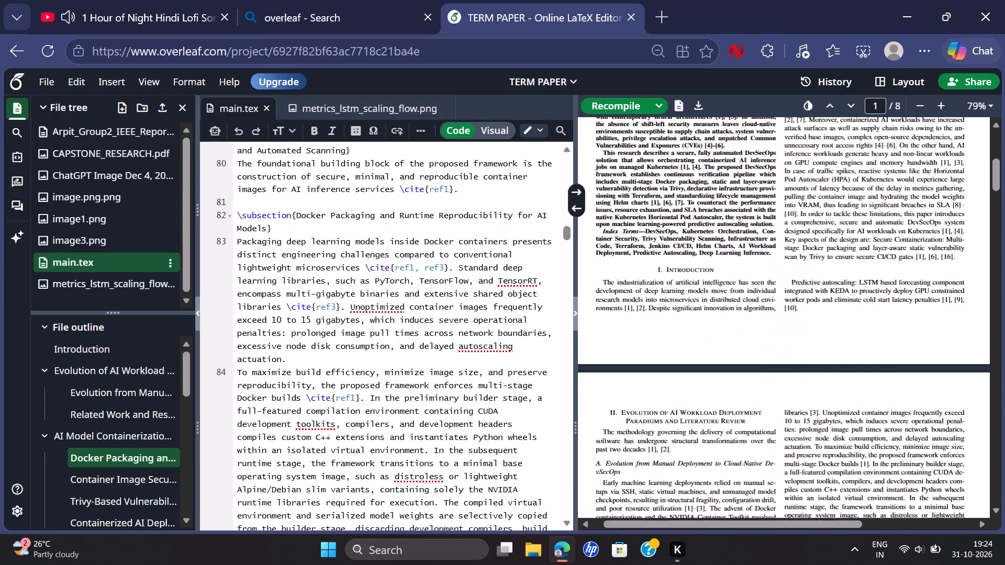
scroll(758, 306, "down", 4)
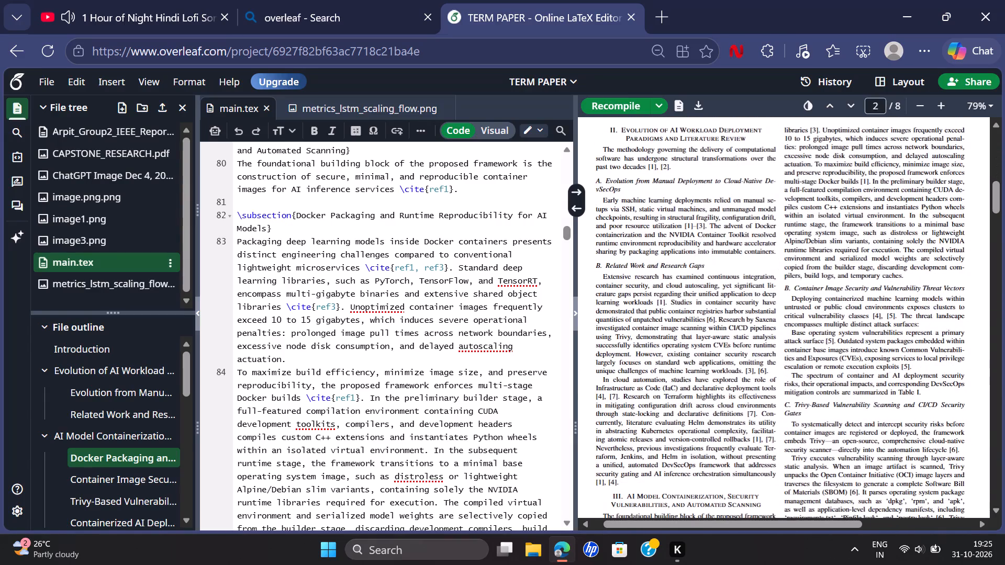
scroll(758, 306, "down", 3)
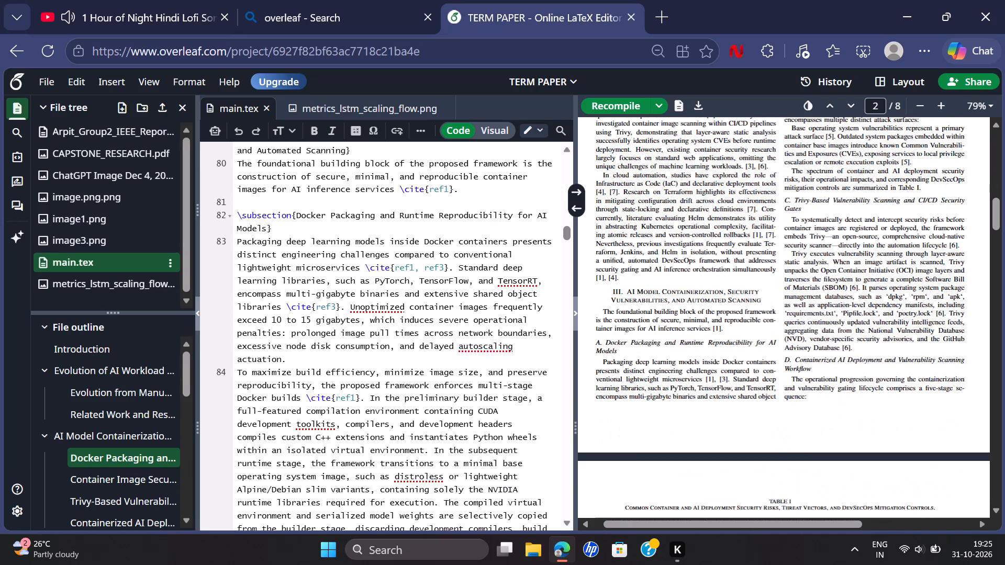
scroll(805, 343, "down", 5)
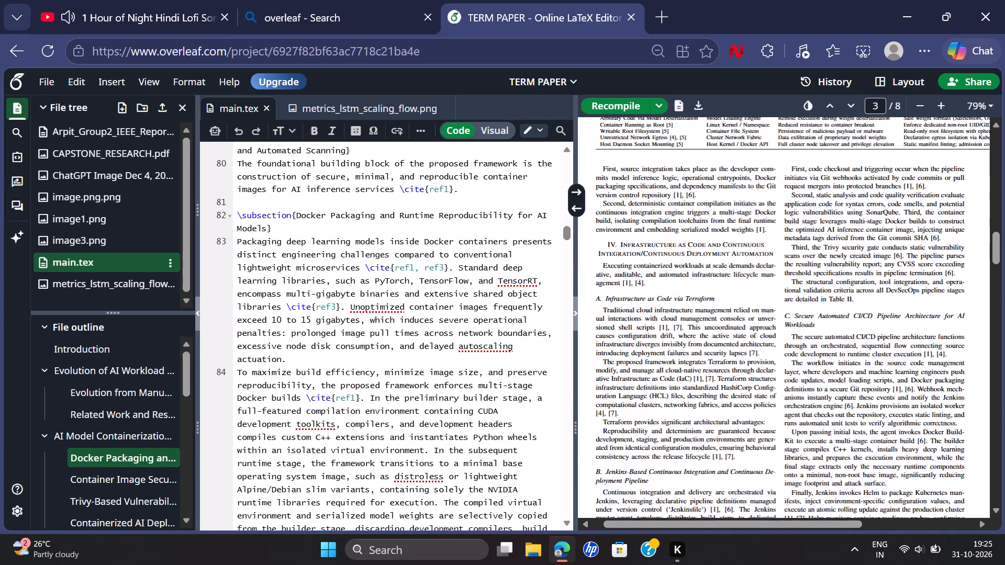
scroll(805, 343, "down", 5)
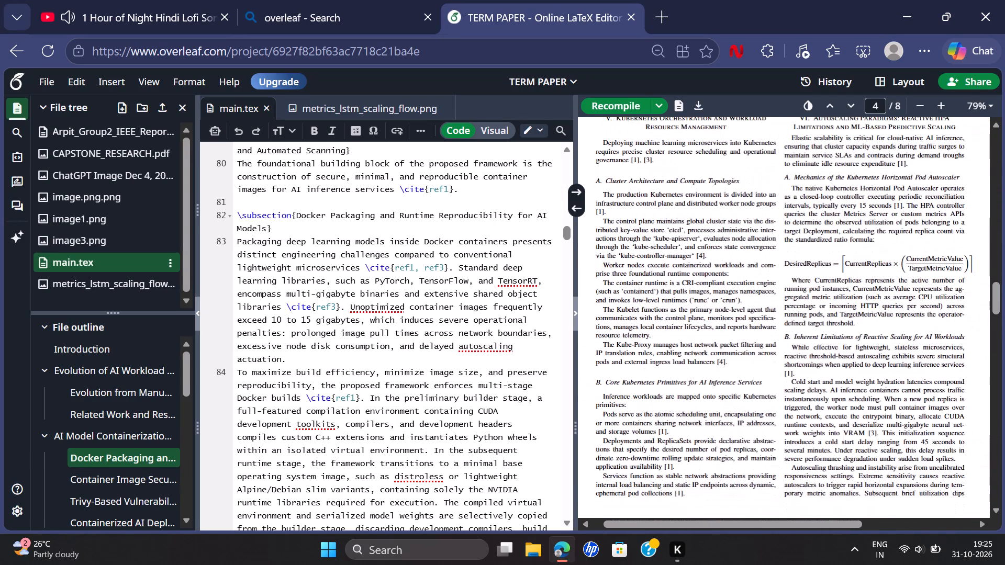
scroll(805, 343, "down", 2)
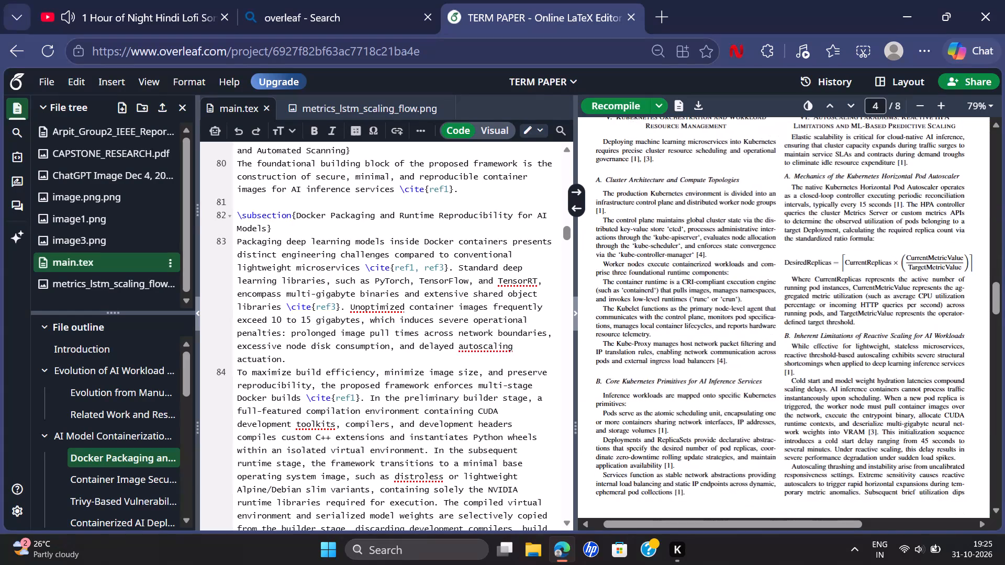
scroll(805, 343, "down", 3)
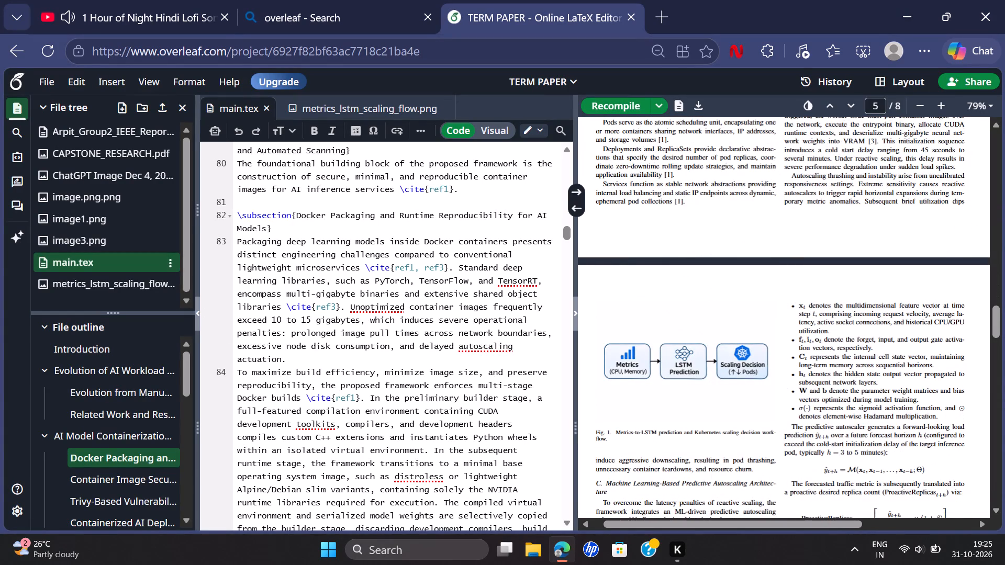
Jump from the Metrics box of Figure 1 in the compiled paper to its LaTeX source.
scroll(440, 282, "up", 8)
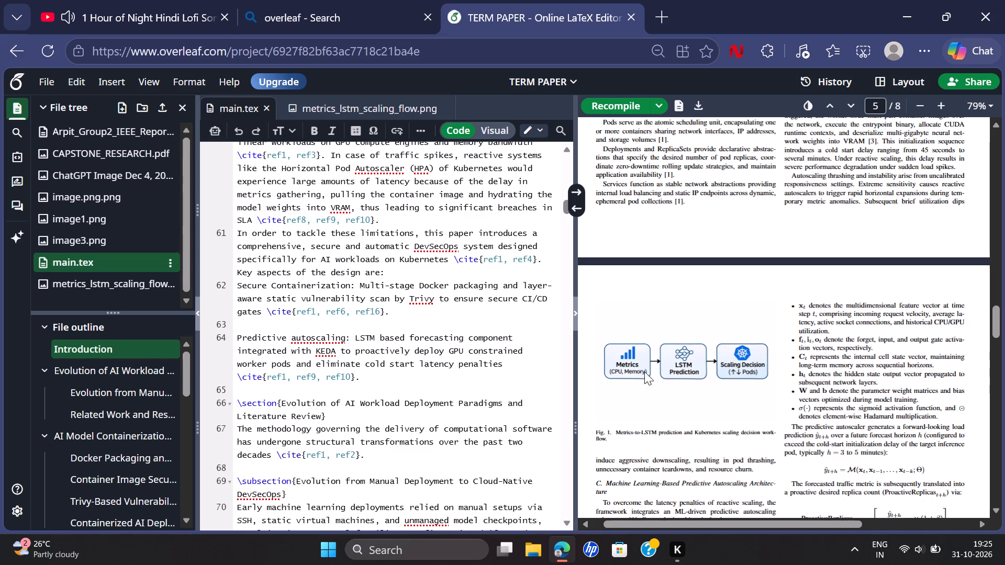
double_click(639, 359)
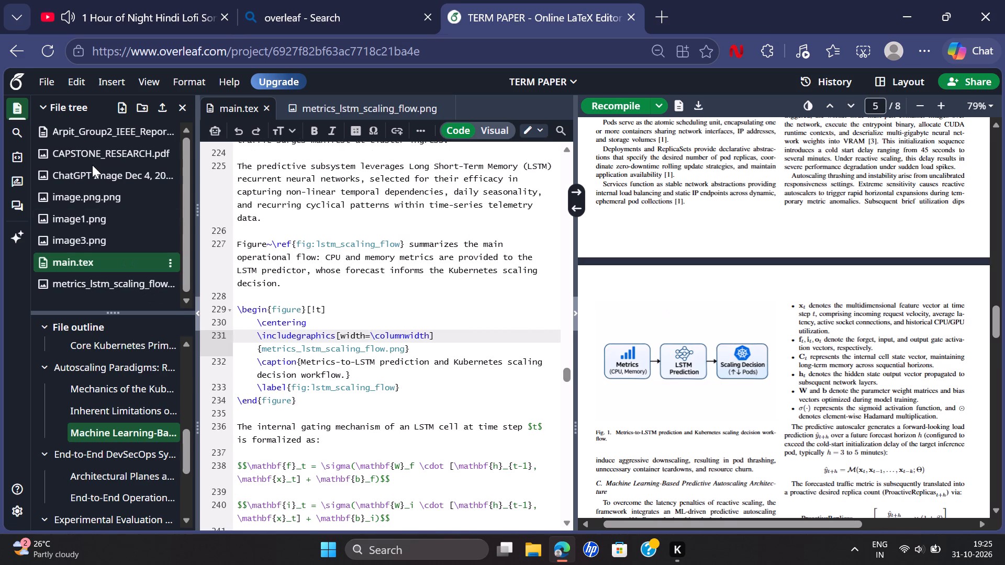
Look through the compiled paper from Section II on page 2 to Table III on page 7, returning to page 6.
left_click(47, 84)
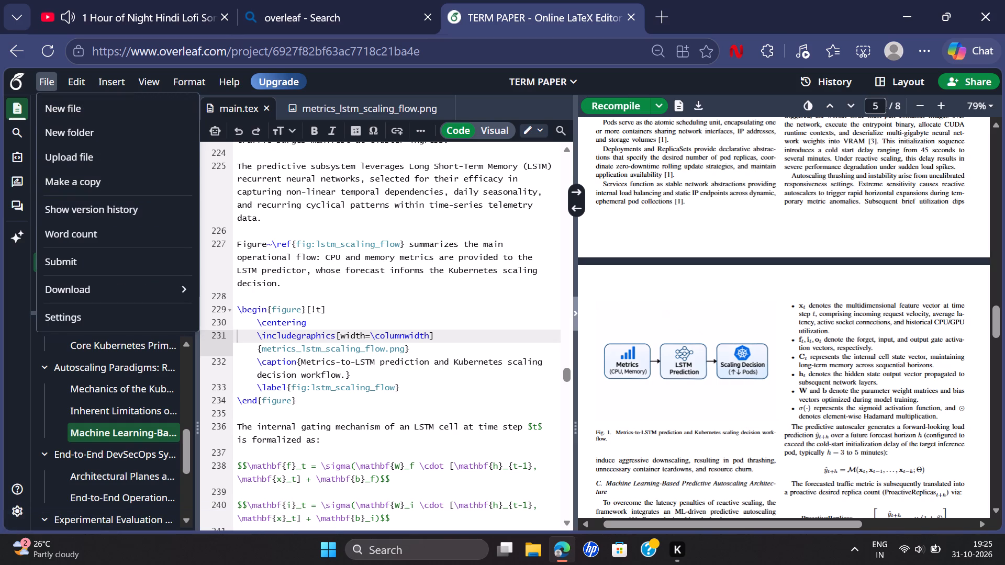
scroll(928, 309, "down", 3)
scroll(928, 309, "up", 5)
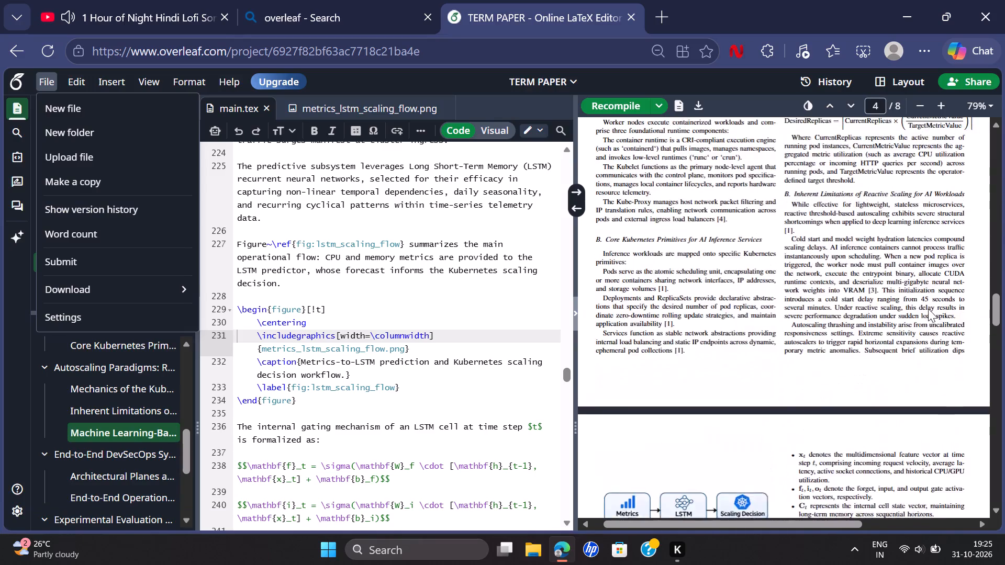
scroll(928, 309, "up", 13)
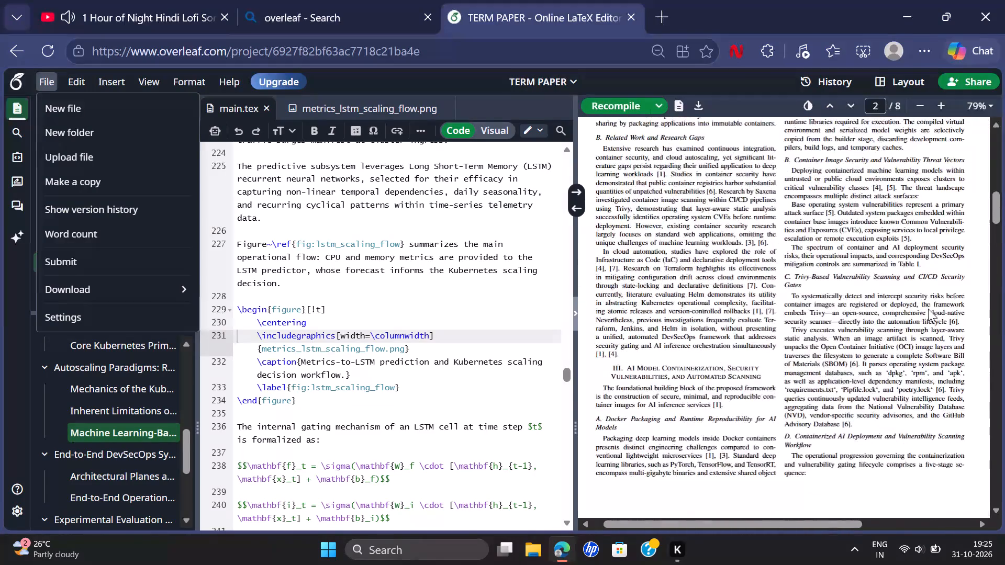
scroll(928, 309, "up", 6)
scroll(928, 309, "down", 3)
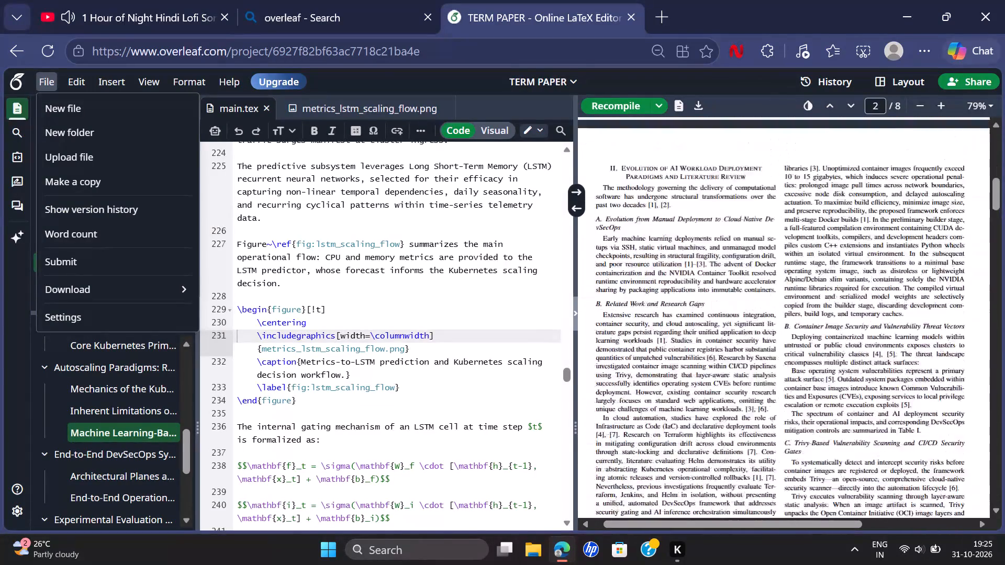
scroll(928, 309, "down", 1)
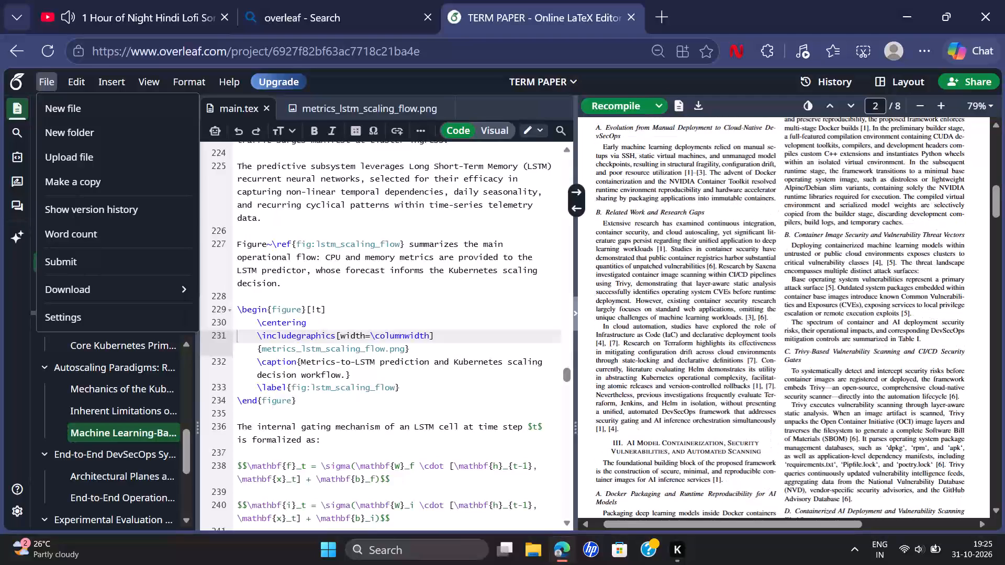
scroll(904, 323, "down", 4)
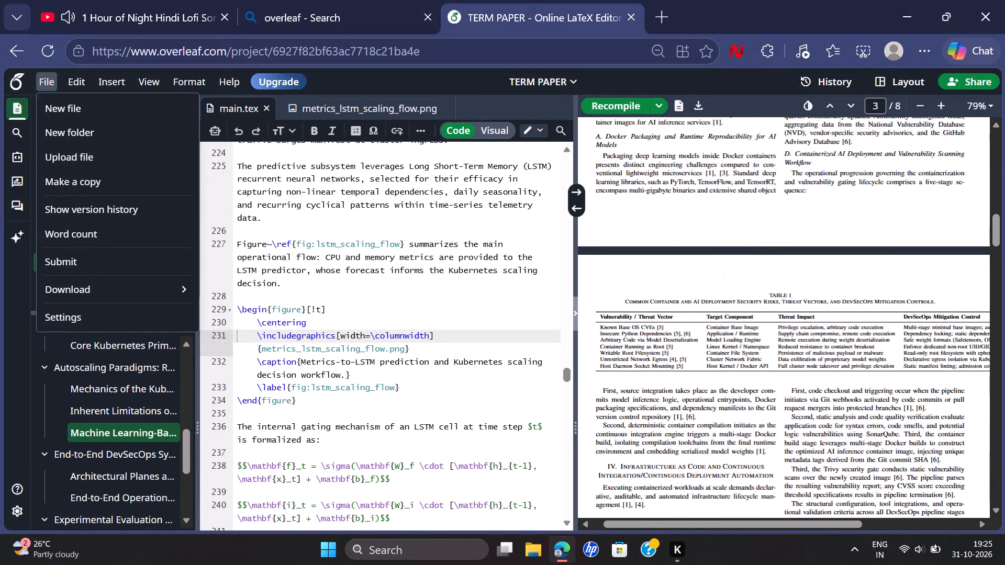
scroll(904, 323, "down", 2)
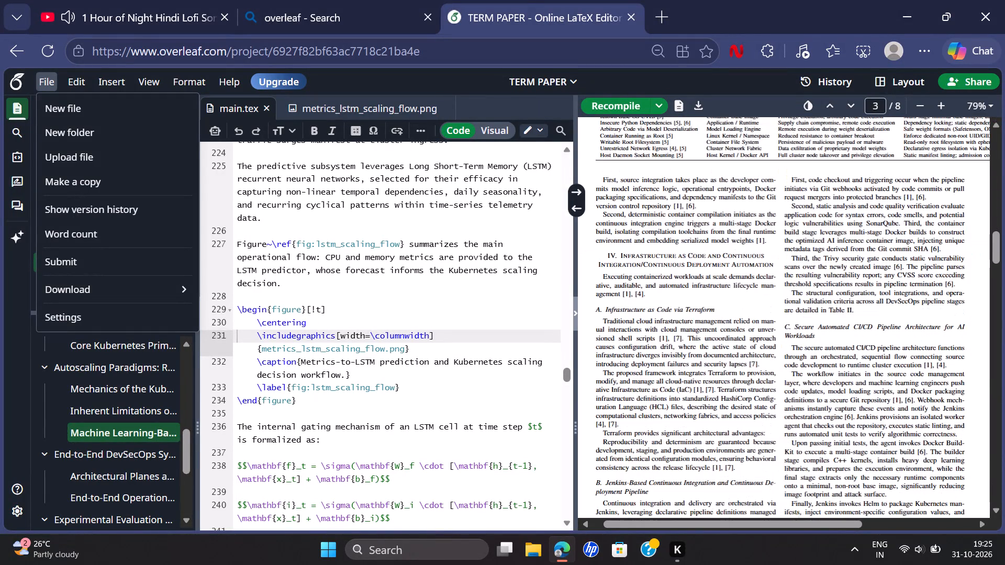
scroll(904, 323, "down", 6)
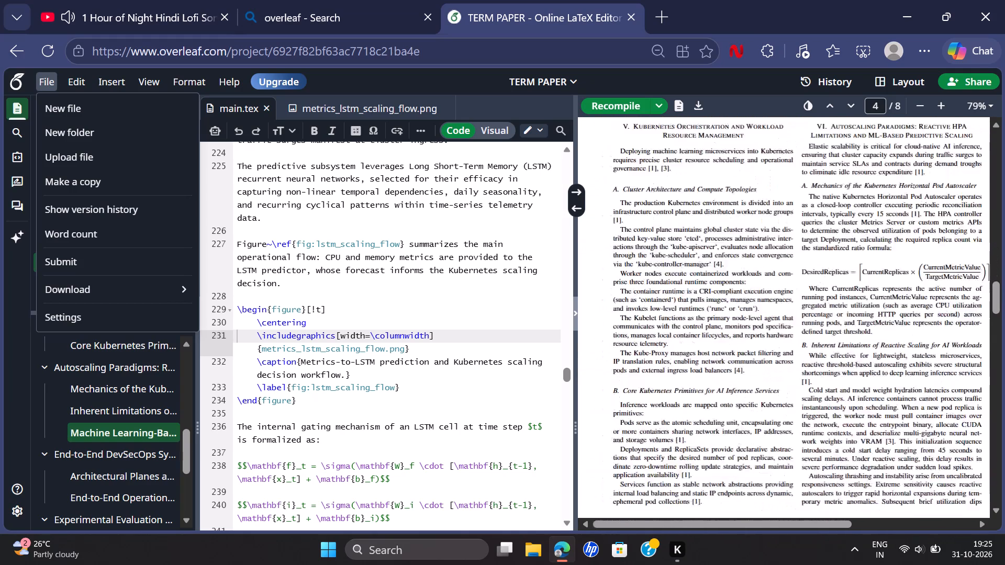
scroll(904, 323, "down", 13)
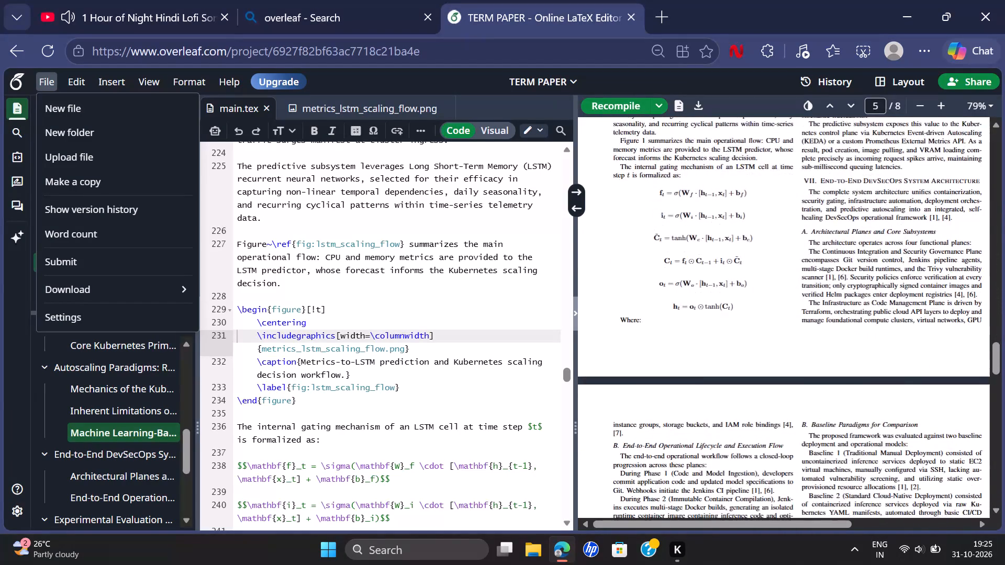
scroll(904, 323, "down", 6)
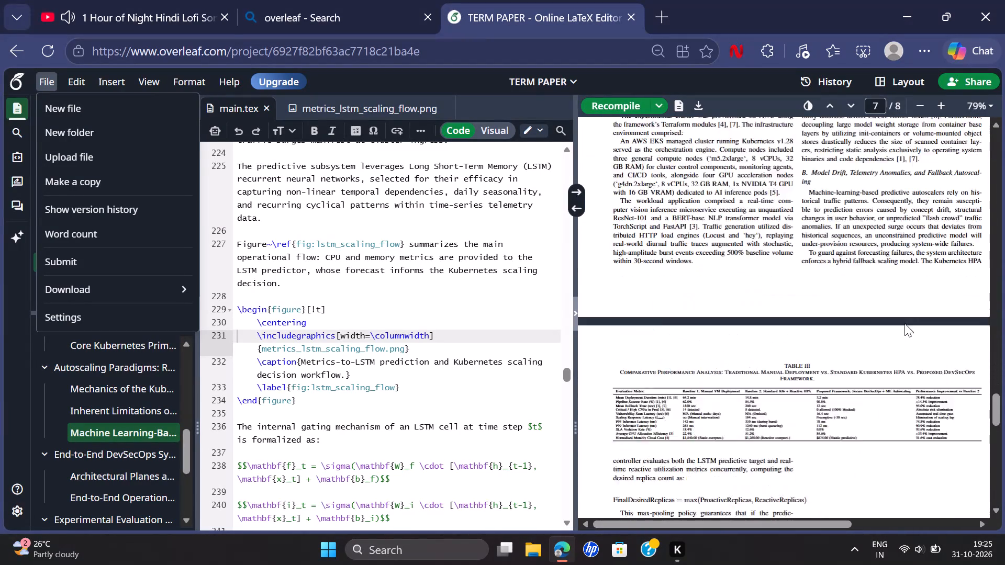
scroll(904, 323, "up", 3)
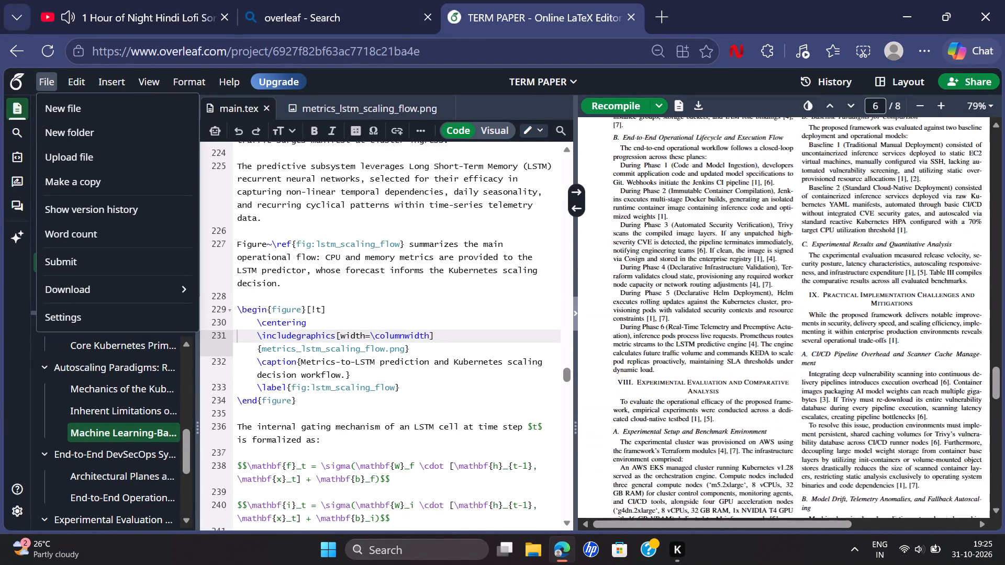
scroll(904, 323, "up", 1)
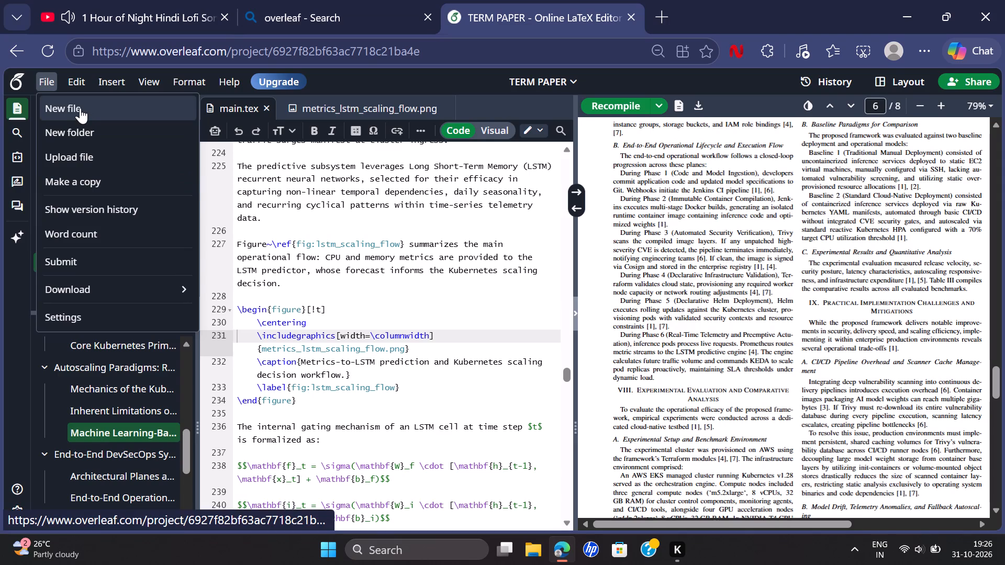
Upload the Secure CI_CD Pipeline Flowchart image from New Volume (D:) into the project.
left_click(80, 108)
left_click(242, 163)
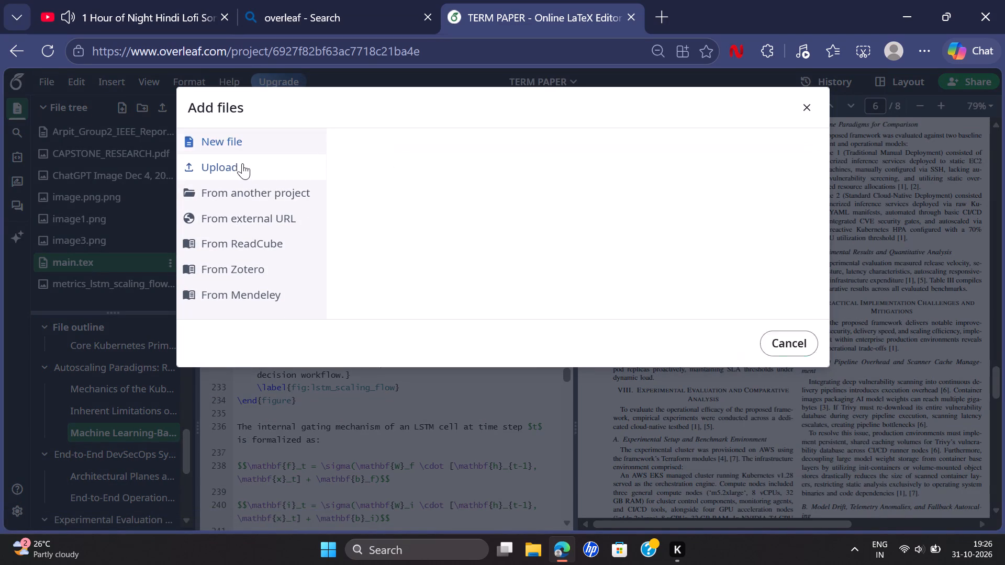
left_click(533, 282)
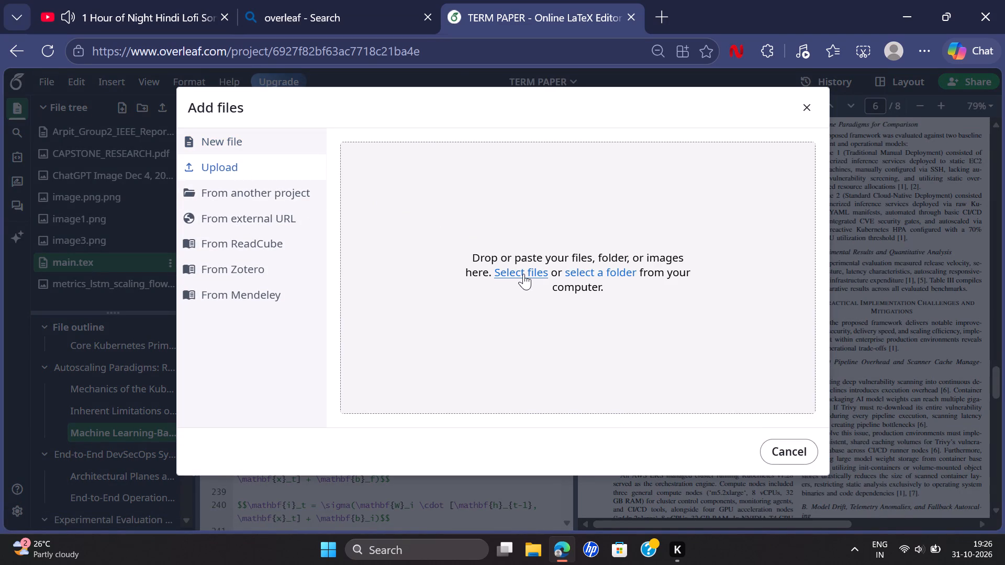
left_click(523, 274)
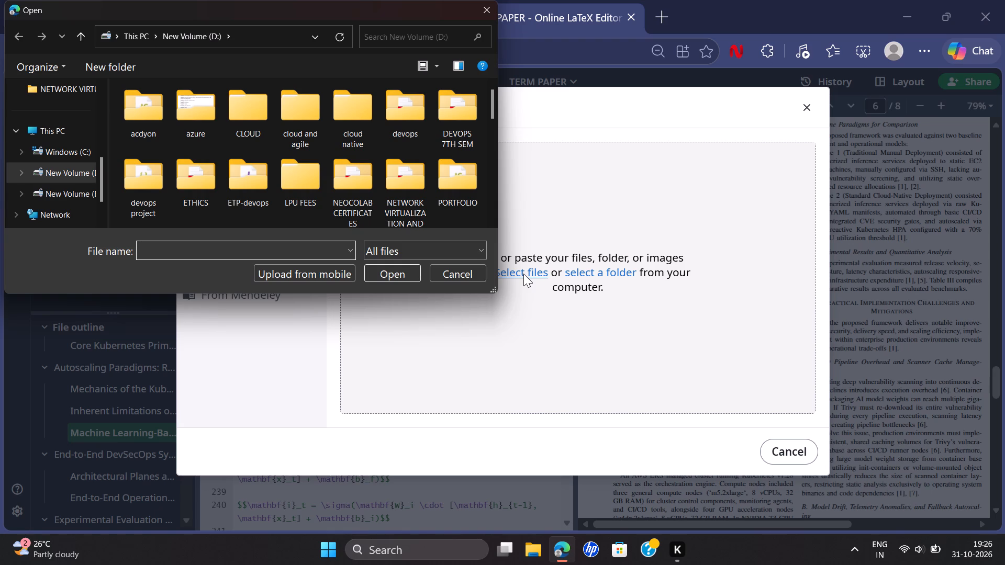
scroll(72, 168, "down", 1)
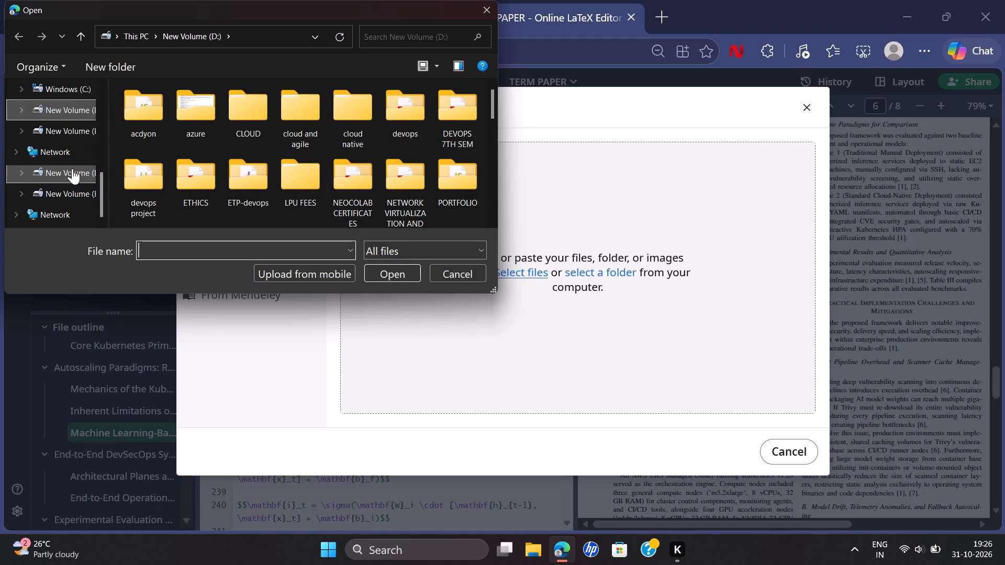
scroll(279, 177, "down", 5)
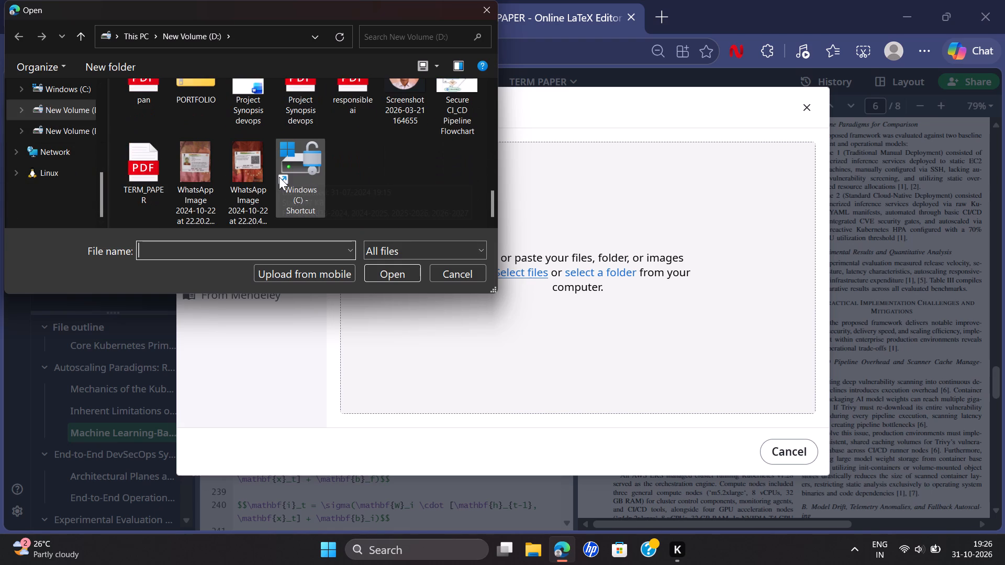
left_click(464, 98)
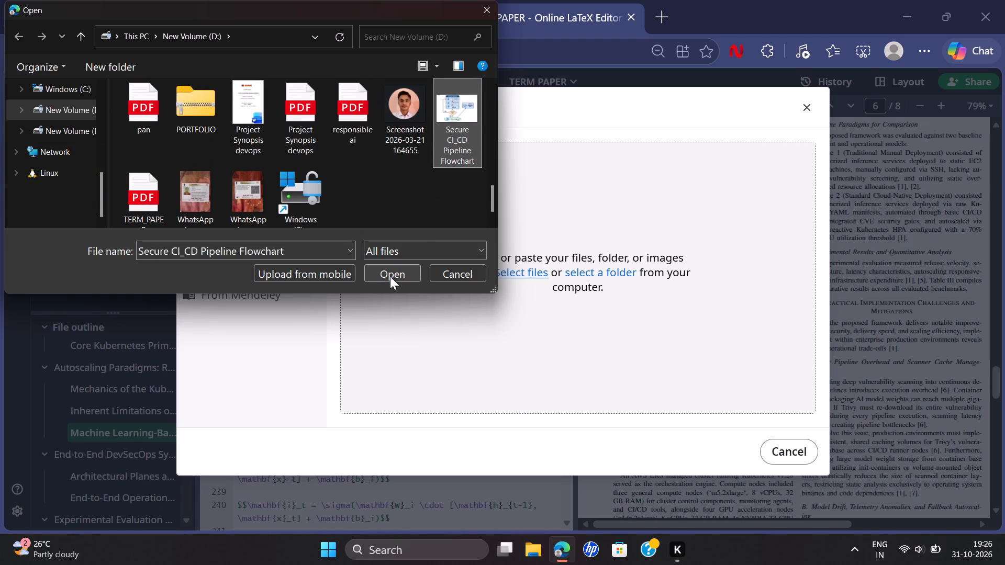
left_click(389, 272)
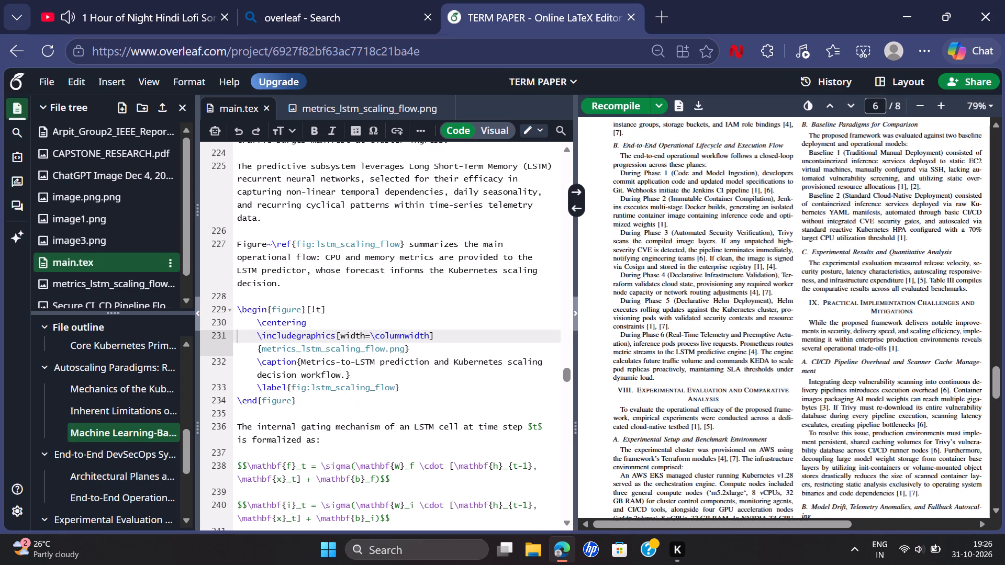
Rename the uploaded Secure CI_CD Pipeline Flowchart image as Workflow.png in the project files.
scroll(124, 270, "down", 1)
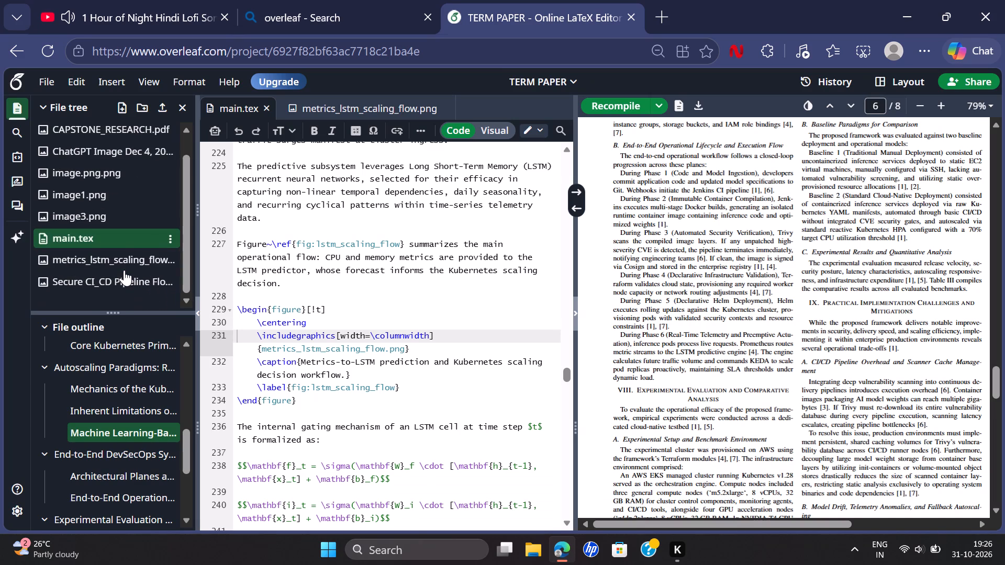
right_click(119, 277)
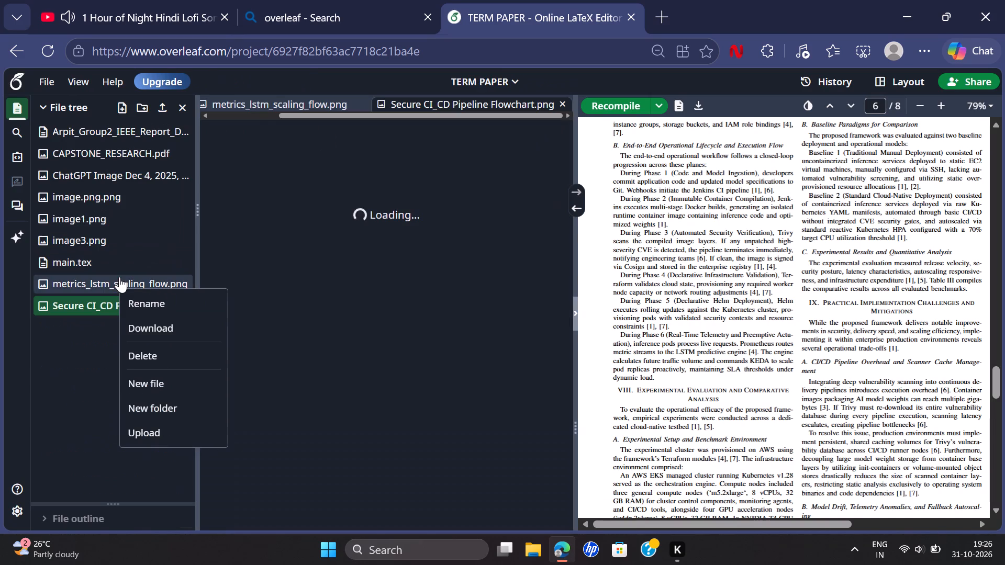
left_click(139, 301)
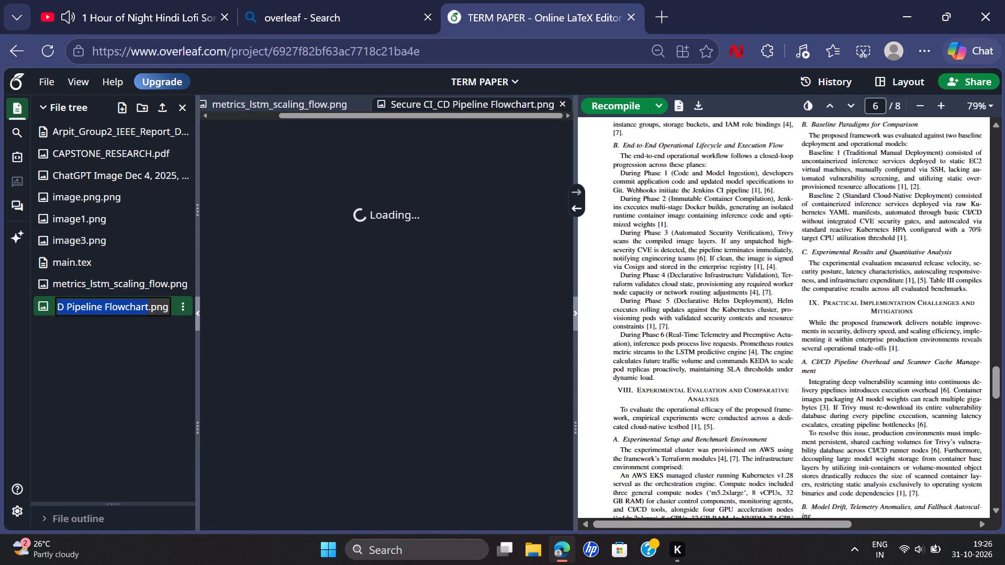
key("BackSpace")
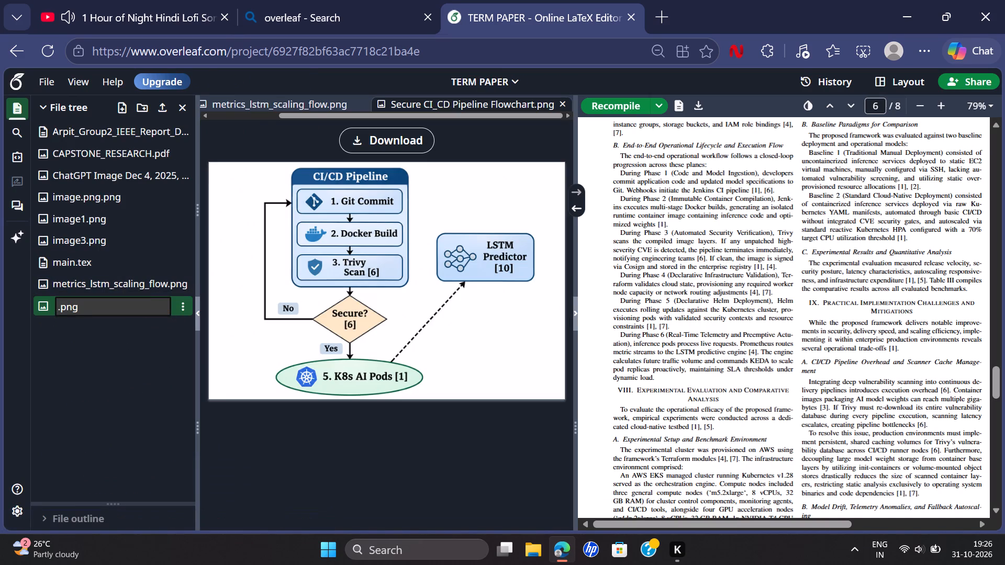
type("CID")
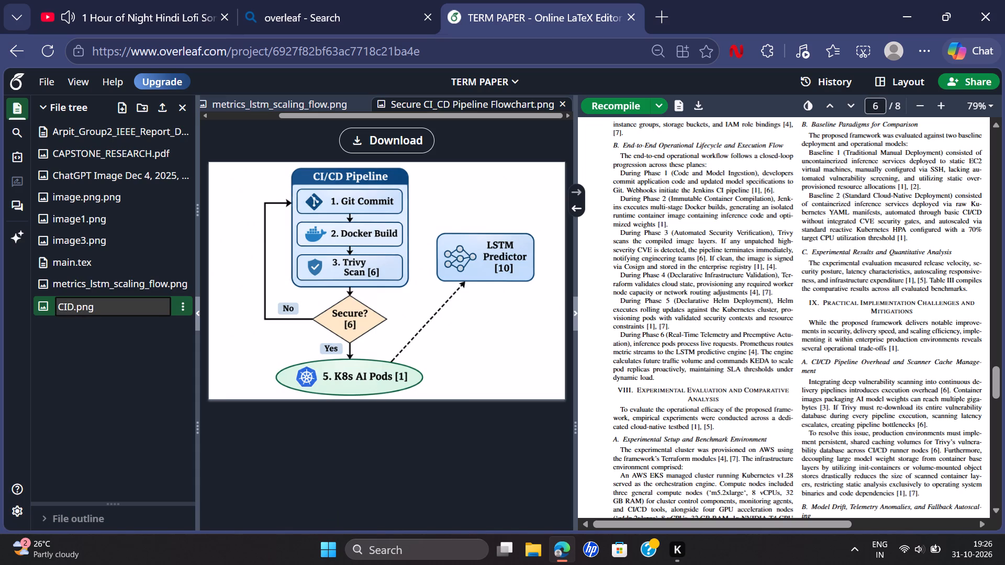
key("BackSpace")
key("space")
key("BackSpace")
key("BackSpace")
key("BackSpace")
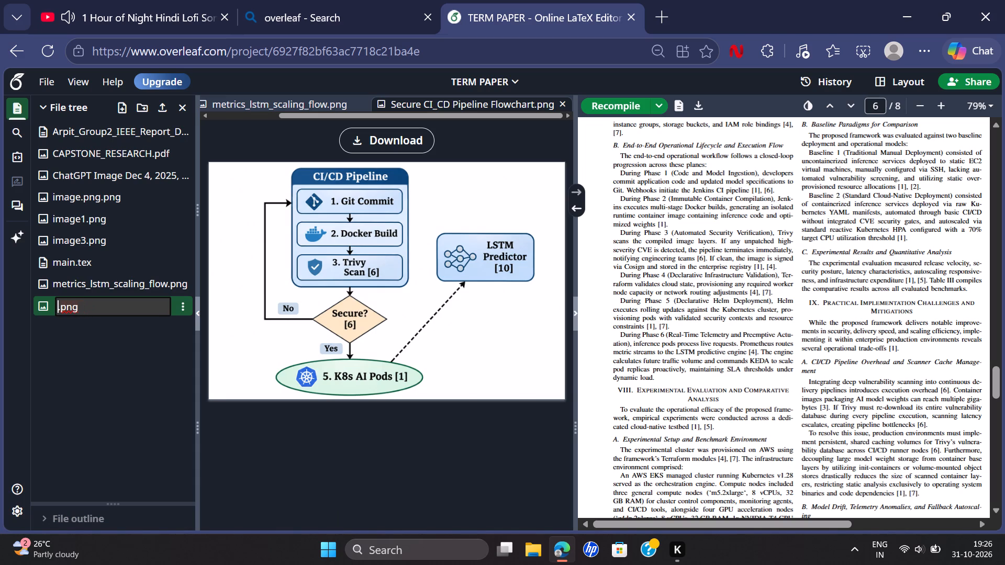
type("WOR")
type("KFLOW")
key("BackSpace")
key("BackSpace")
key("BackSpace")
key("BackSpace")
key("BackSpace")
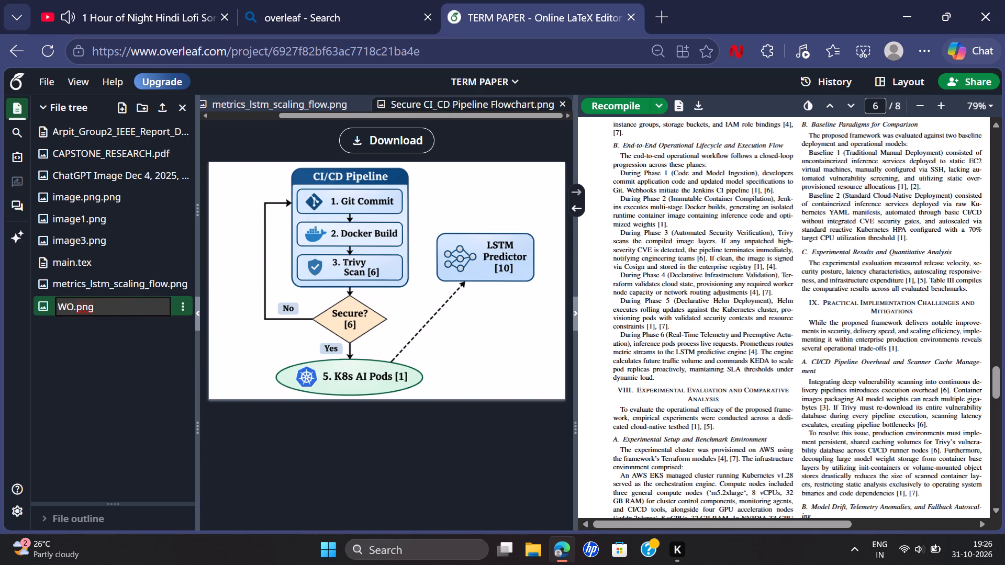
key("BackSpace")
type("orkflowe")
key("BackSpace")
key("Return")
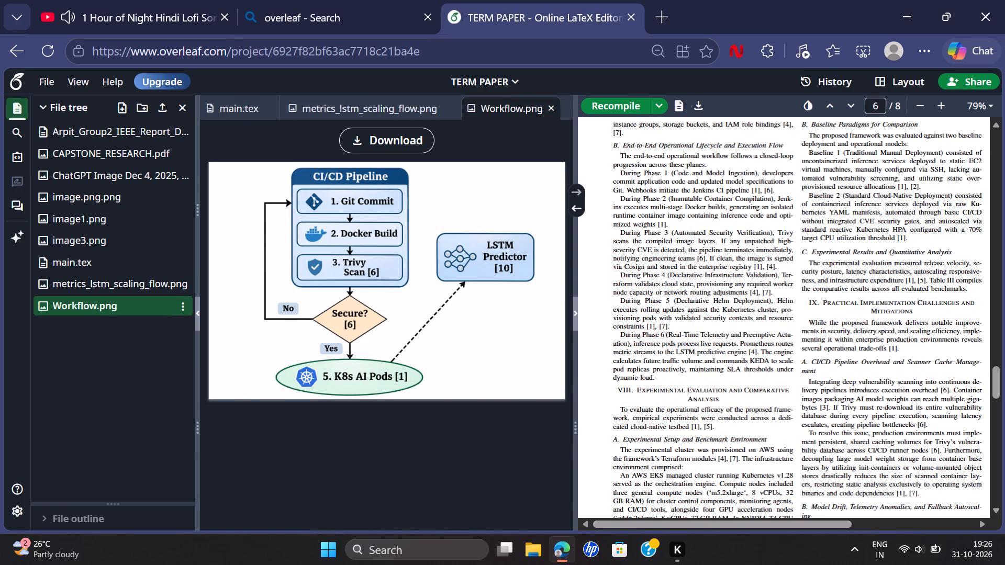
Copy the whole figure block for metrics_lstm_scaling_flow.png in main.tex, from \begin{figure}[!t] to \end{figure}.
left_click(246, 105)
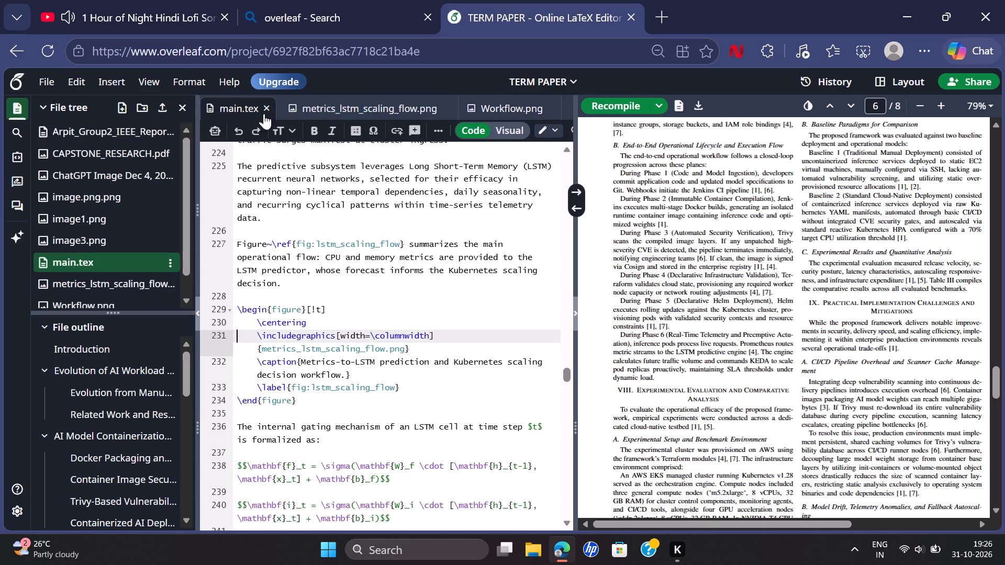
left_click_drag(238, 310, 261, 310)
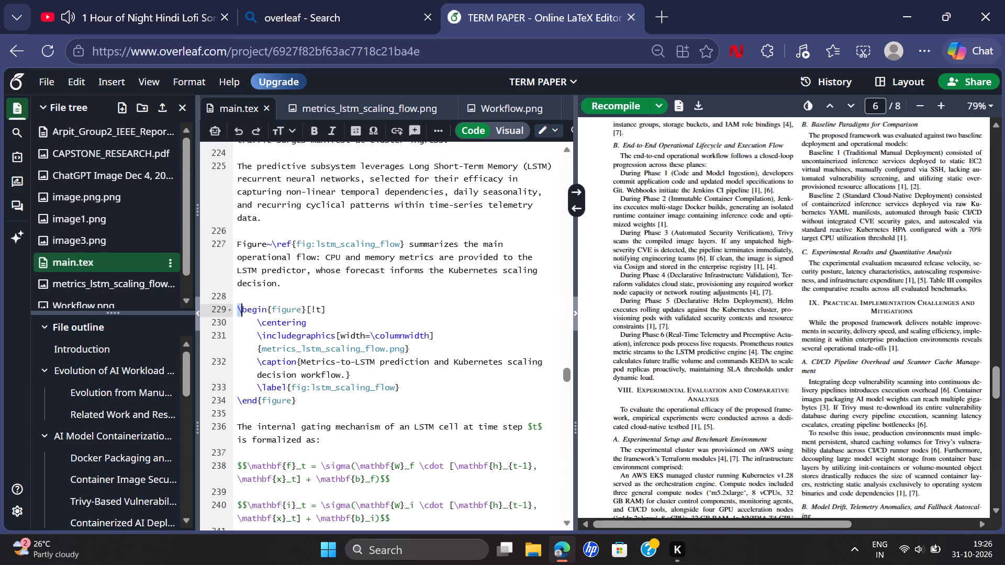
left_click_drag(261, 310, 300, 401)
key("ctrl+c")
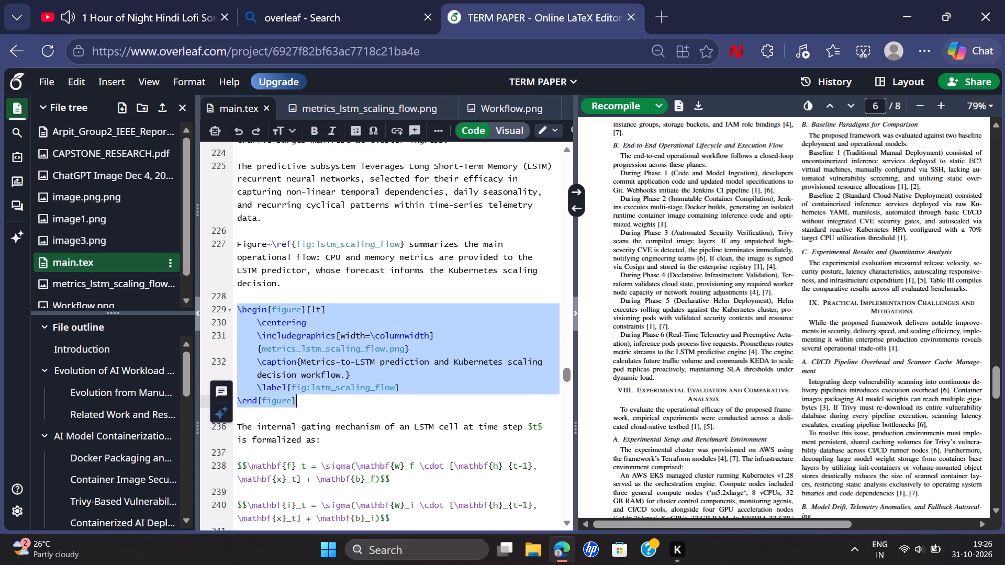
left_click(303, 403)
Paste the copied figure block in main.tex after the last paragraph of the Secure Automated CI/CD Pipeline subsection, before the Kubernetes Orchestration section.
scroll(303, 403, "down", 1)
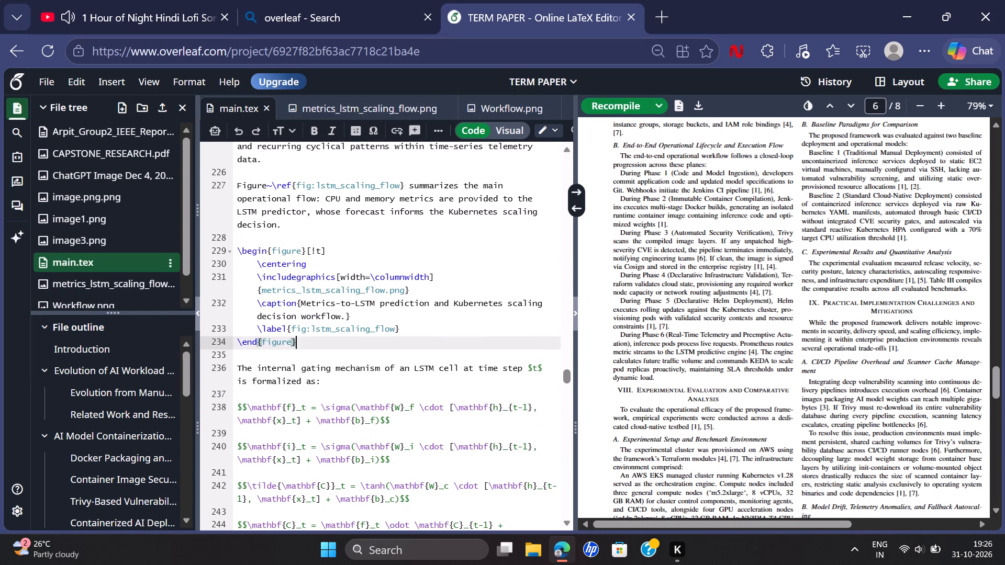
scroll(848, 378, "down", 3)
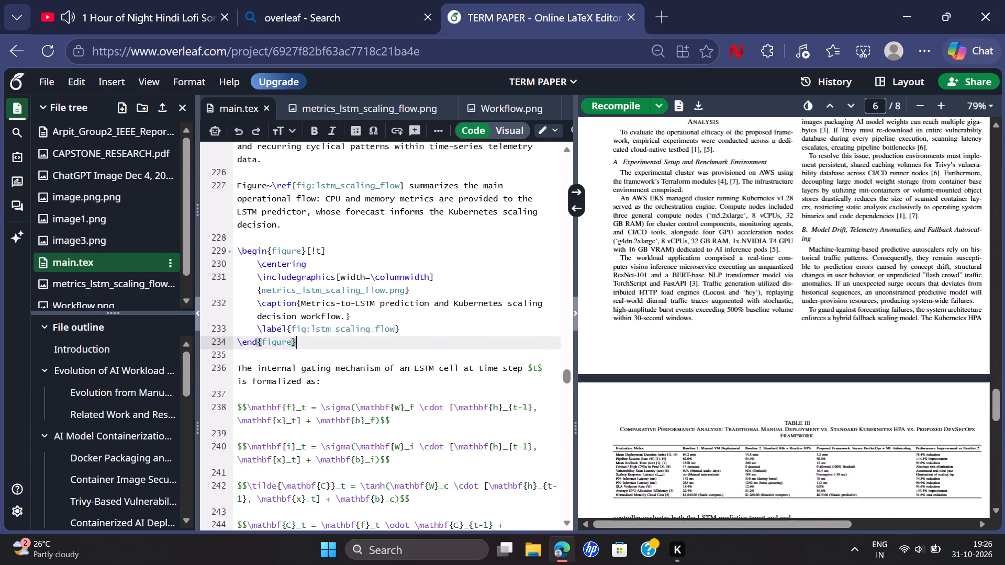
scroll(848, 378, "down", 5)
scroll(848, 378, "up", 10)
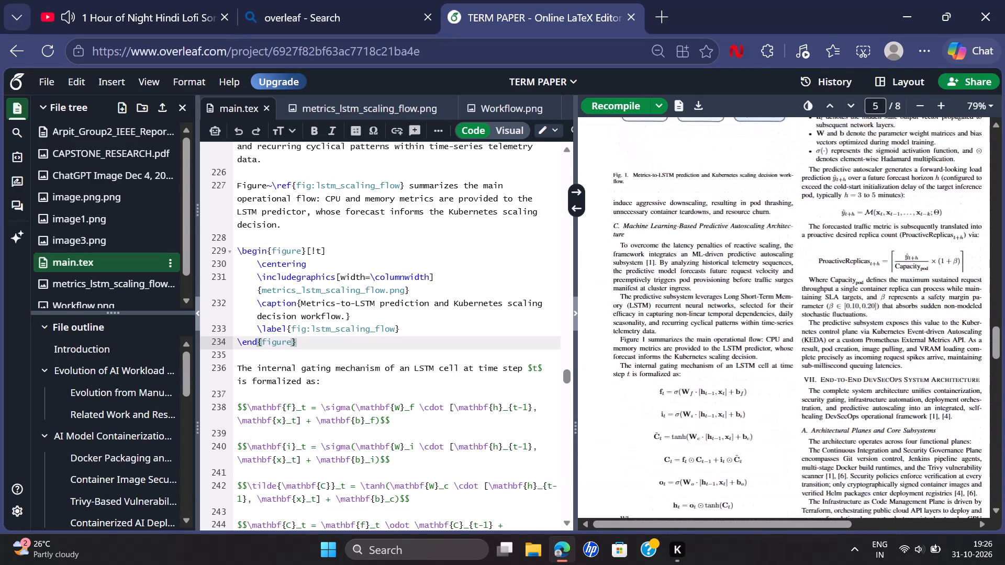
scroll(848, 378, "up", 4)
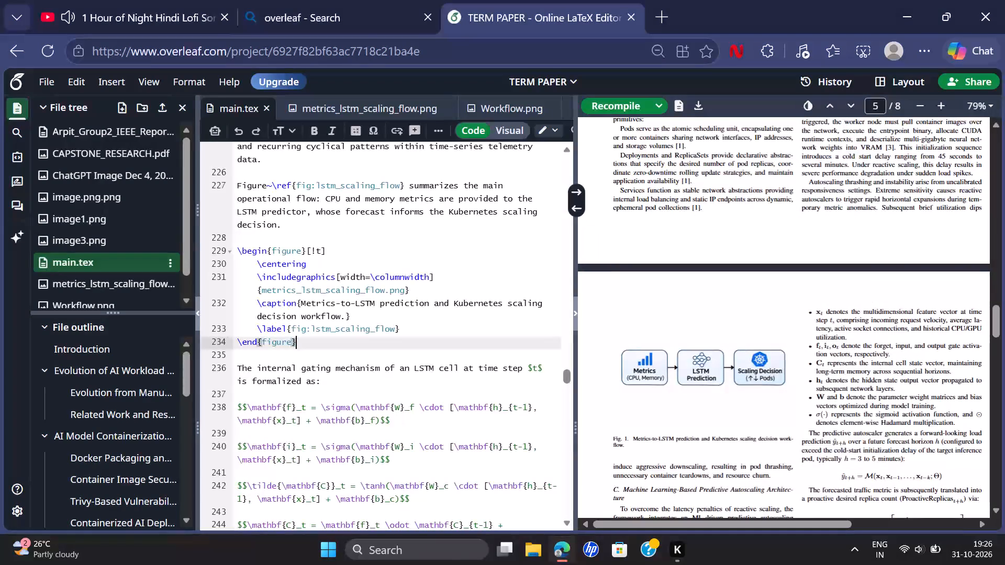
scroll(795, 353, "up", 1)
scroll(446, 399, "up", 4)
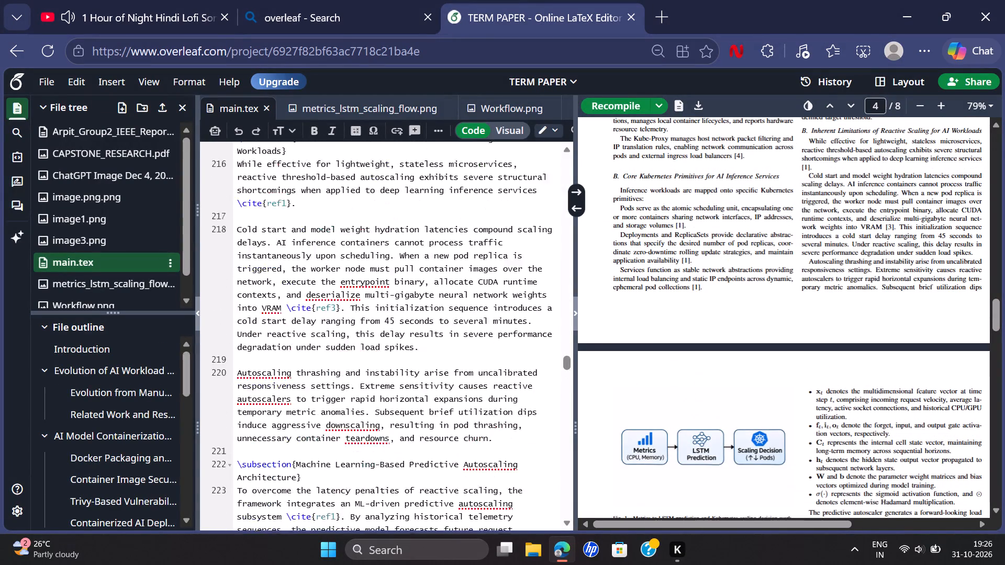
scroll(446, 399, "up", 12)
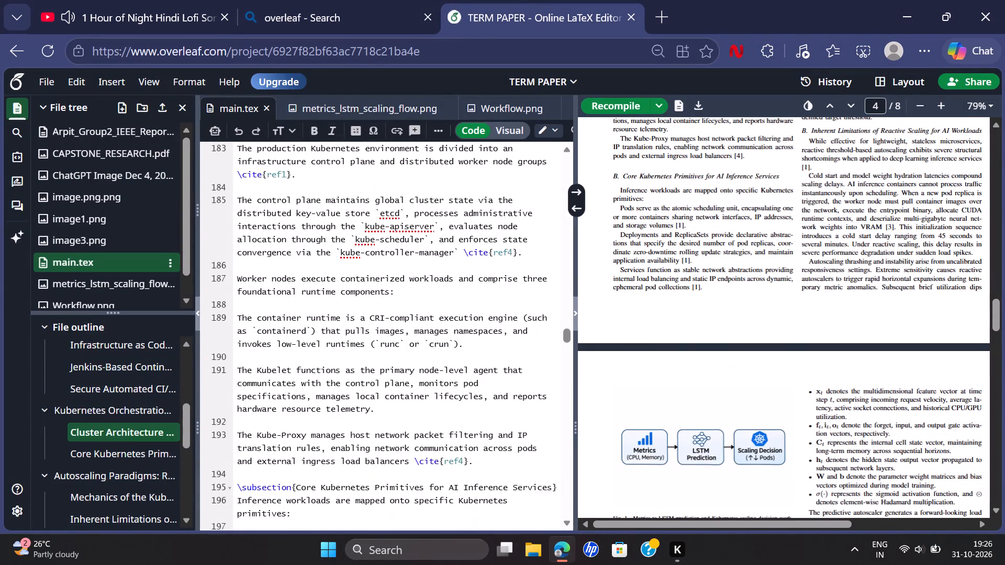
scroll(446, 399, "up", 6)
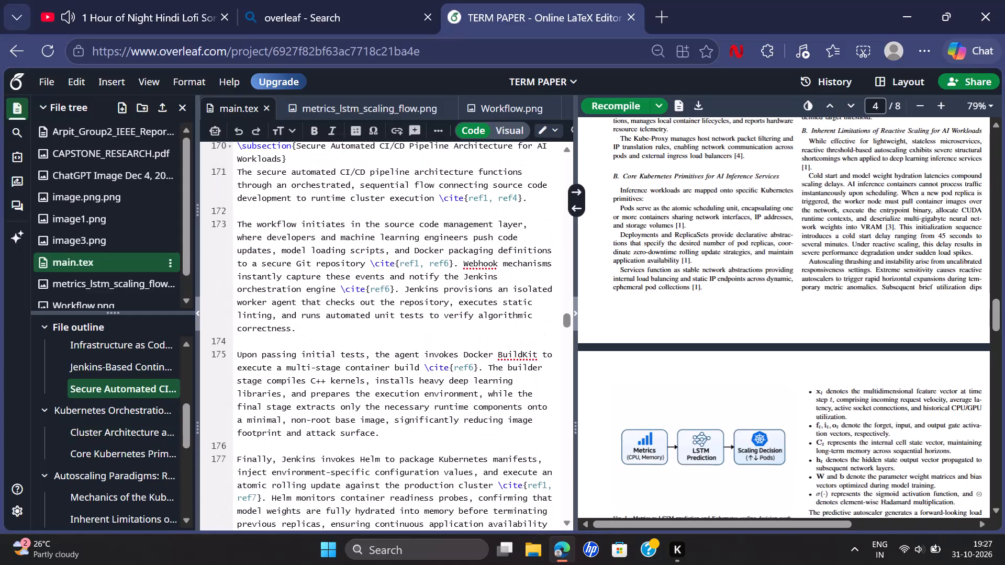
scroll(446, 399, "down", 1)
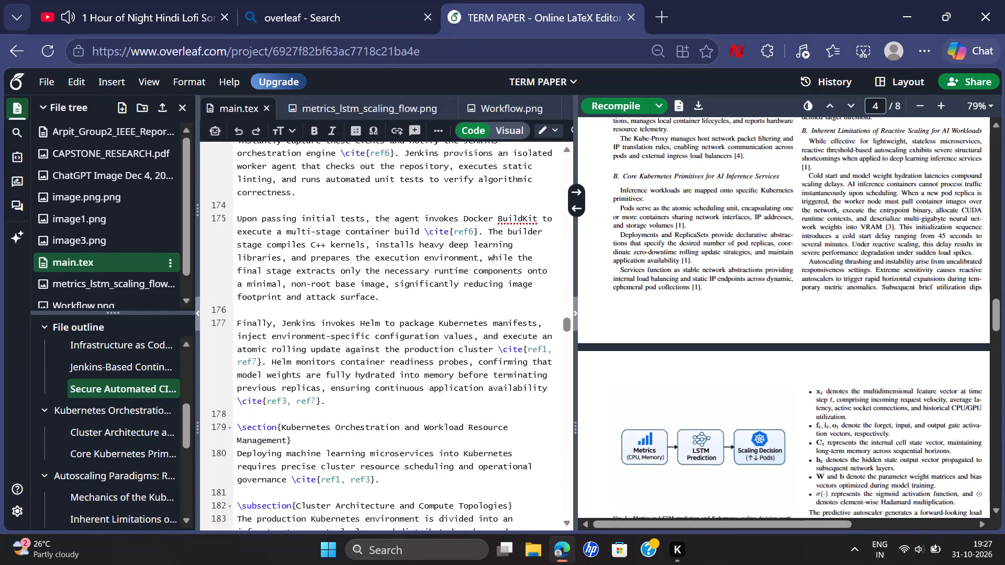
scroll(387, 403, "down", 3)
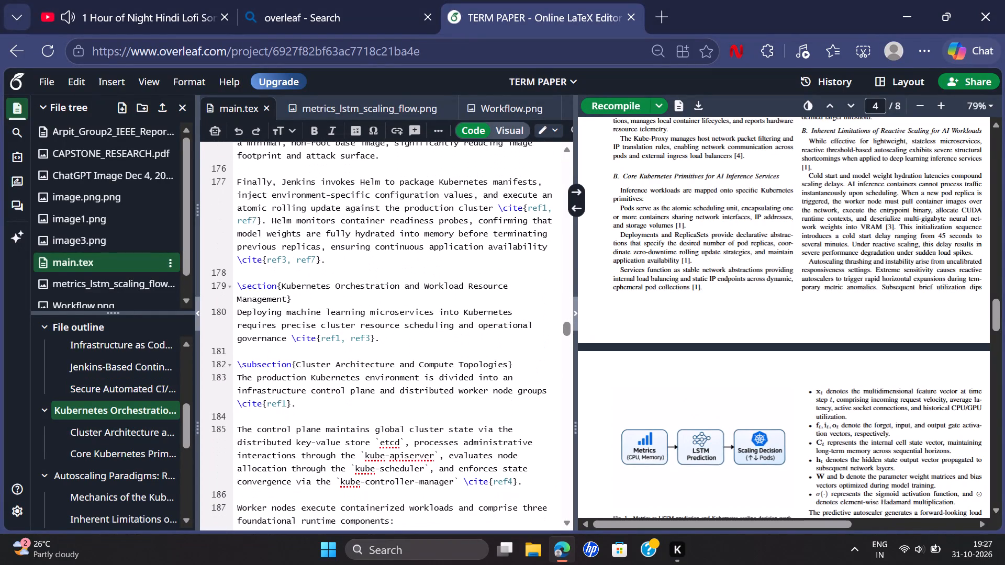
left_click(340, 255)
key("Return")
key("Return")
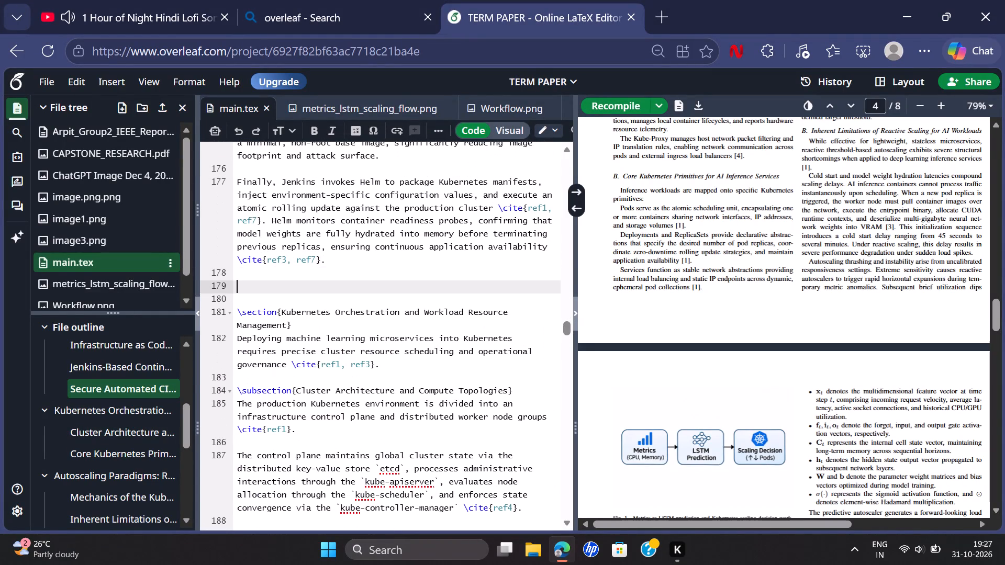
key("ctrl+v")
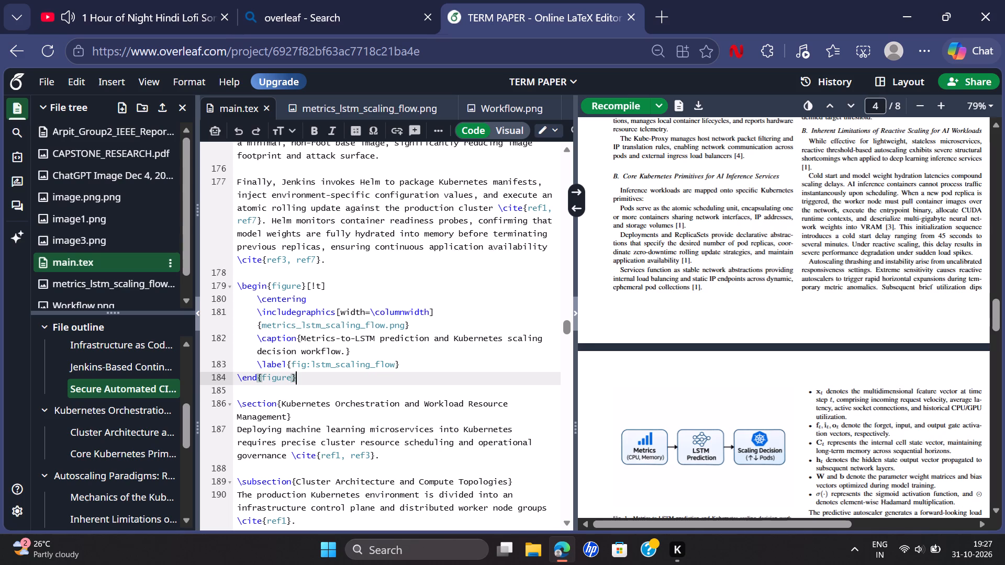
Change the image file in the pasted figure's \includegraphics line to Workflow.png.
left_click_drag(299, 338, 321, 345)
left_click_drag(321, 345, 306, 338)
left_click(387, 325)
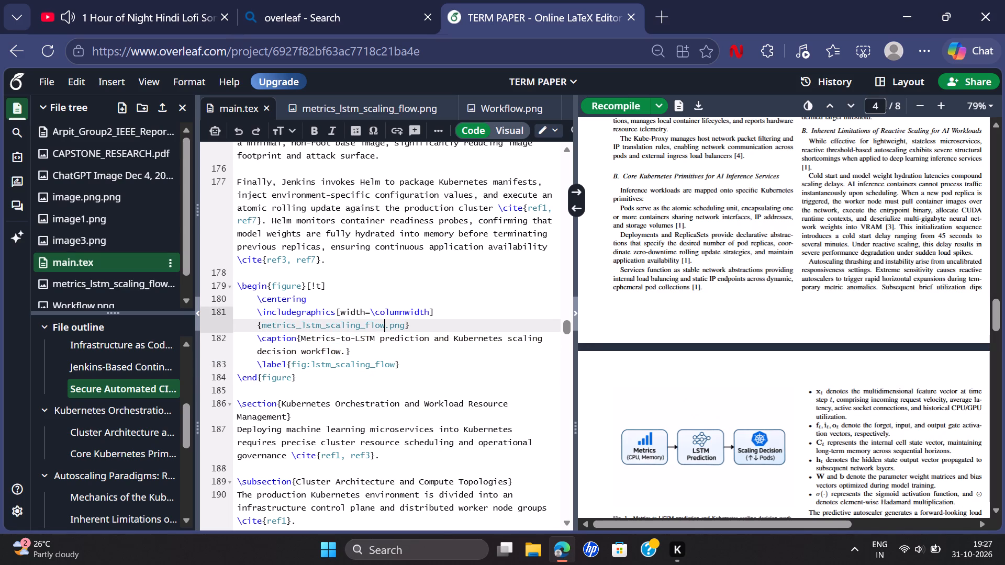
key("BackSpace")
key("BackSpace")
key("BackSpace")
key("BackSpace")
key("BackSpace")
key("BackSpace")
key("BackSpace")
key("BackSpace")
key("BackSpace")
key("BackSpace")
key("BackSpace")
key("BackSpace")
key("BackSpace")
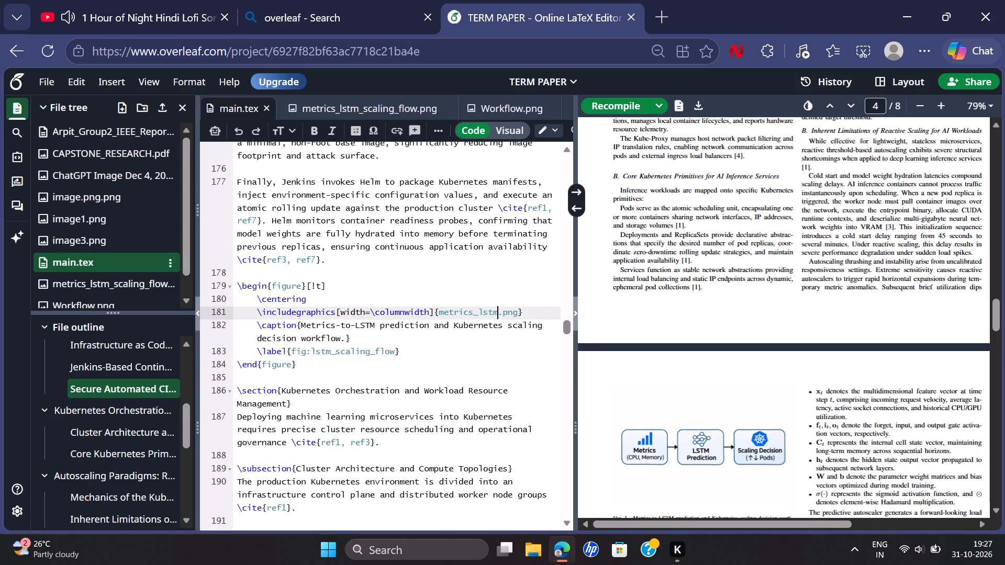
key("BackSpace")
key("BackSpace")
key("BackSpace")
key("BackSpace")
key("BackSpace")
key("BackSpace")
key("BackSpace")
key("BackSpace")
key("BackSpace")
key("BackSpace")
key("BackSpace")
key("BackSpace")
type("worj")
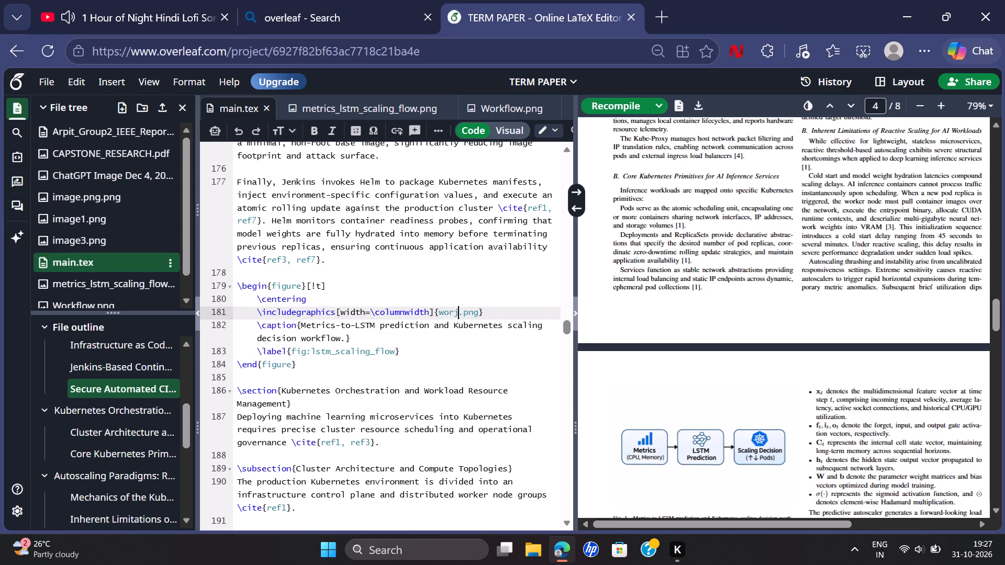
key("BackSpace")
key("k")
left_click(451, 327)
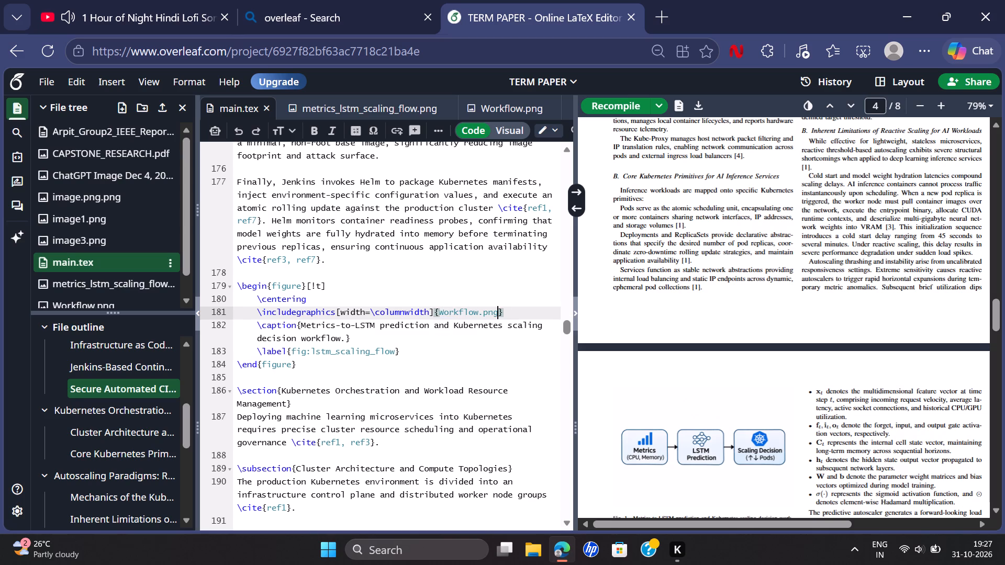
Recompile the paper with the Workflow.png figure included.
left_click(607, 109)
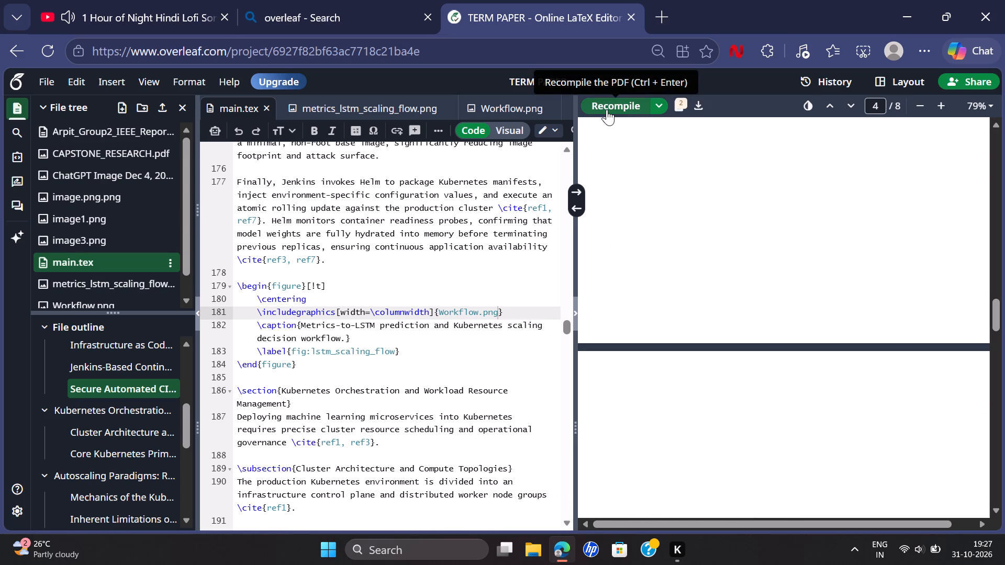
Look through the compiled pages around page 4 to check the new flowchart figure's placement, size and caption.
scroll(787, 357, "up", 2)
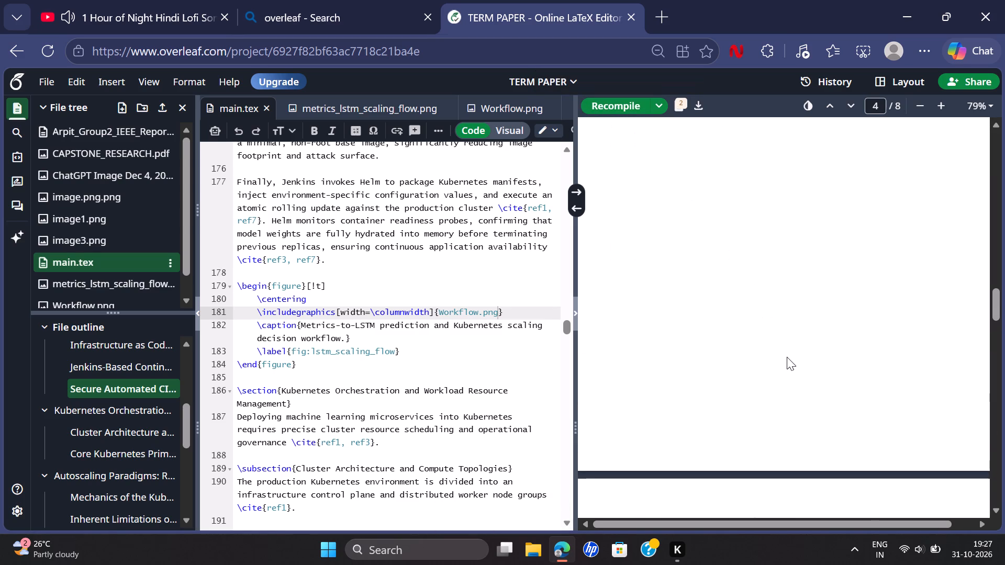
scroll(787, 357, "up", 2)
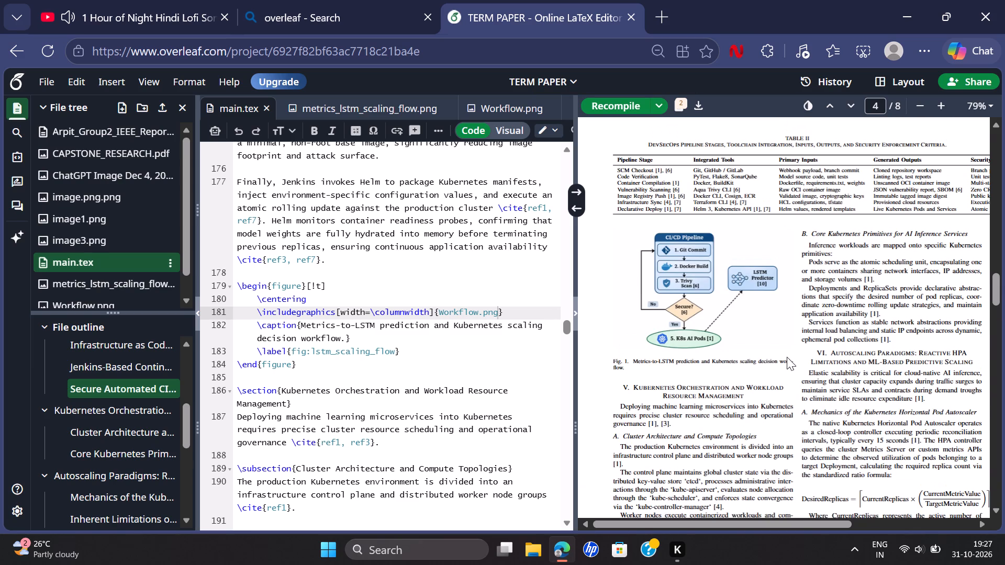
scroll(787, 357, "up", 3)
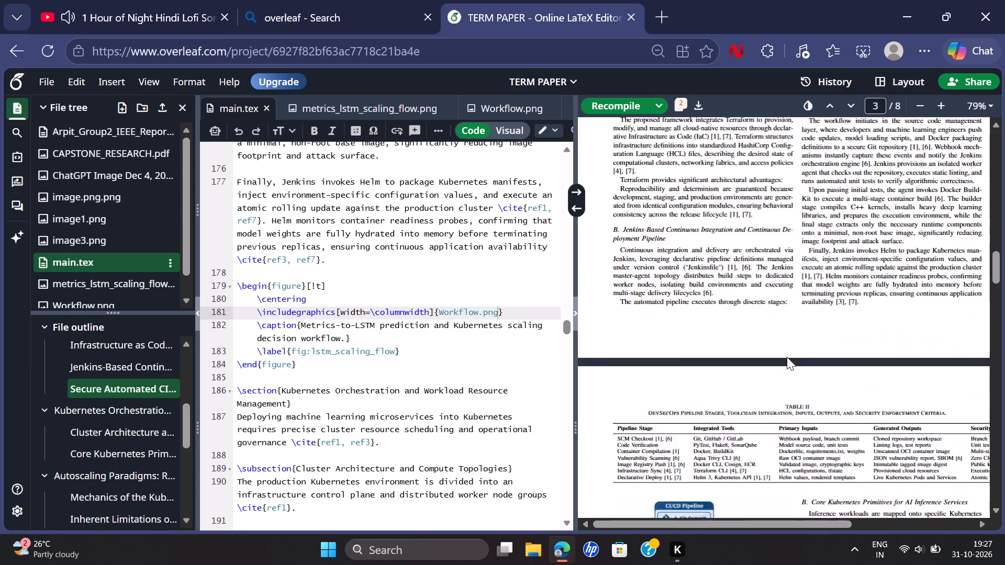
scroll(787, 357, "up", 12)
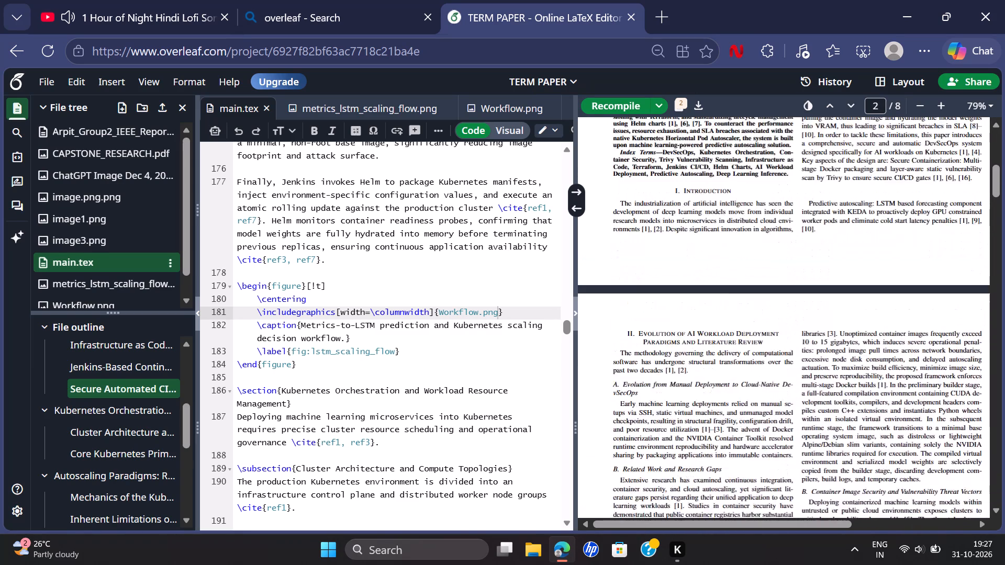
scroll(787, 357, "up", 4)
scroll(787, 357, "down", 12)
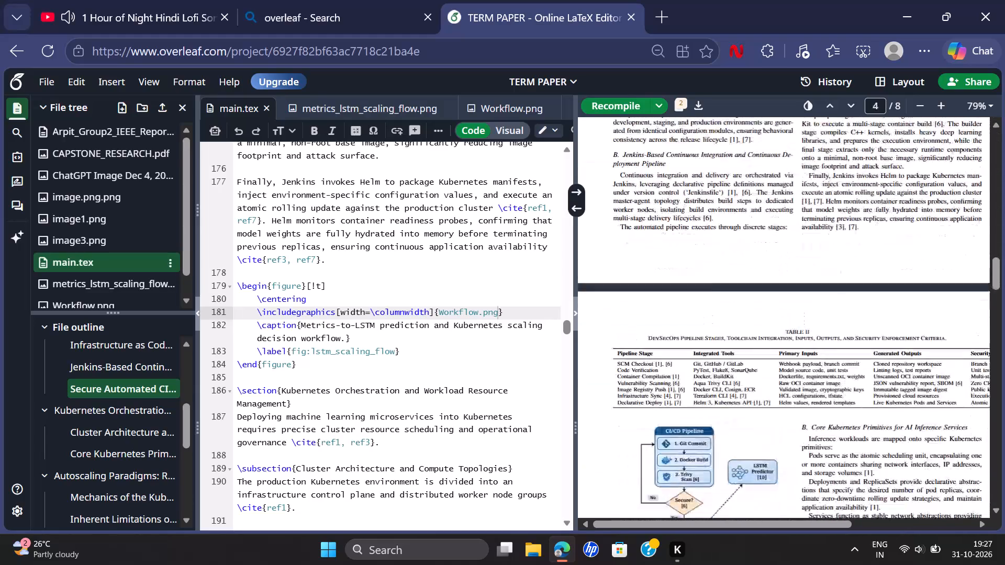
scroll(787, 357, "down", 7)
scroll(787, 357, "up", 2)
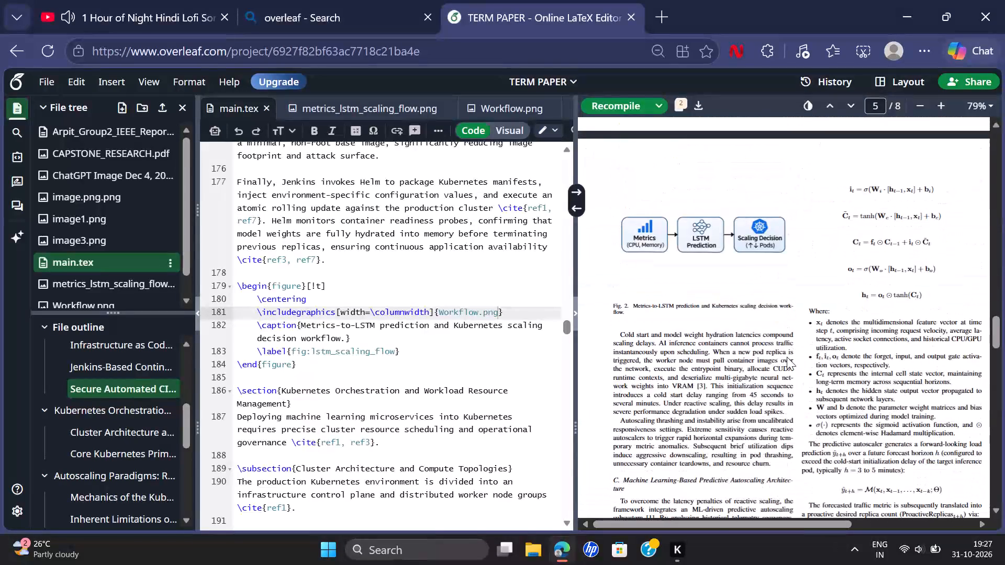
scroll(787, 357, "up", 1)
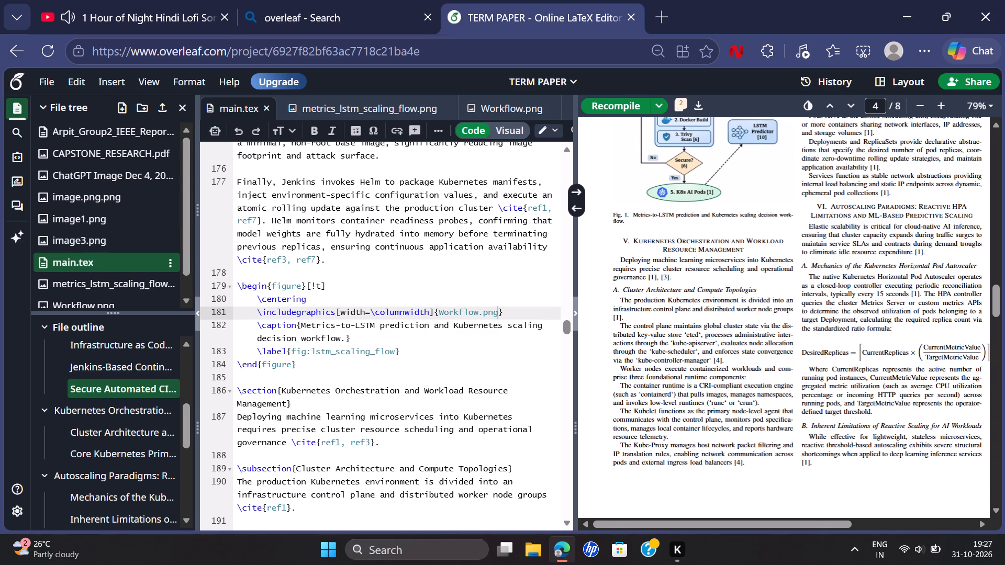
left_click(341, 338)
key("BackSpace")
key("BackSpace")
key("BackSpace")
key("BackSpace")
key("BackSpace")
key("BackSpace")
key("BackSpace")
key("BackSpace")
key("BackSpace")
key("BackSpace")
key("BackSpace")
key("BackSpace")
key("BackSpace")
key("BackSpace")
key("BackSpace")
key("BackSpace")
key("BackSpace")
key("BackSpace")
key("BackSpace")
key("BackSpace")
key("BackSpace")
key("BackSpace")
key("BackSpace")
key("BackSpace")
key("BackSpace")
key("BackSpace")
key("BackSpace")
key("BackSpace")
key("BackSpace")
key("BackSpace")
key("BackSpace")
key("BackSpace")
key("BackSpace")
key("BackSpace")
key("BackSpace")
key("BackSpace")
key("BackSpace")
key("BackSpace")
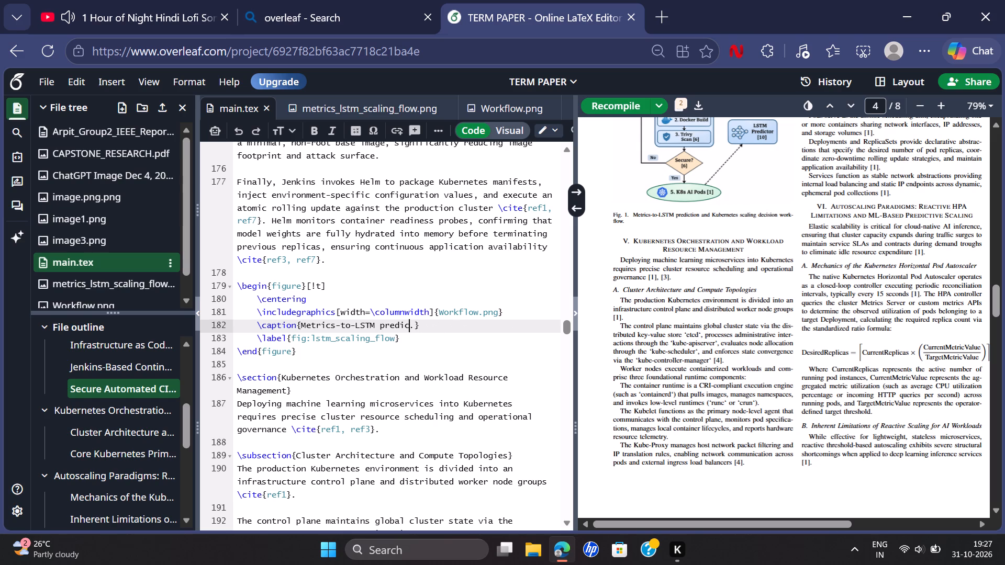
key("BackSpace")
key("BackSpace")
key("BackSpace")
key("BackSpace")
key("BackSpace")
key("BackSpace")
key("BackSpace")
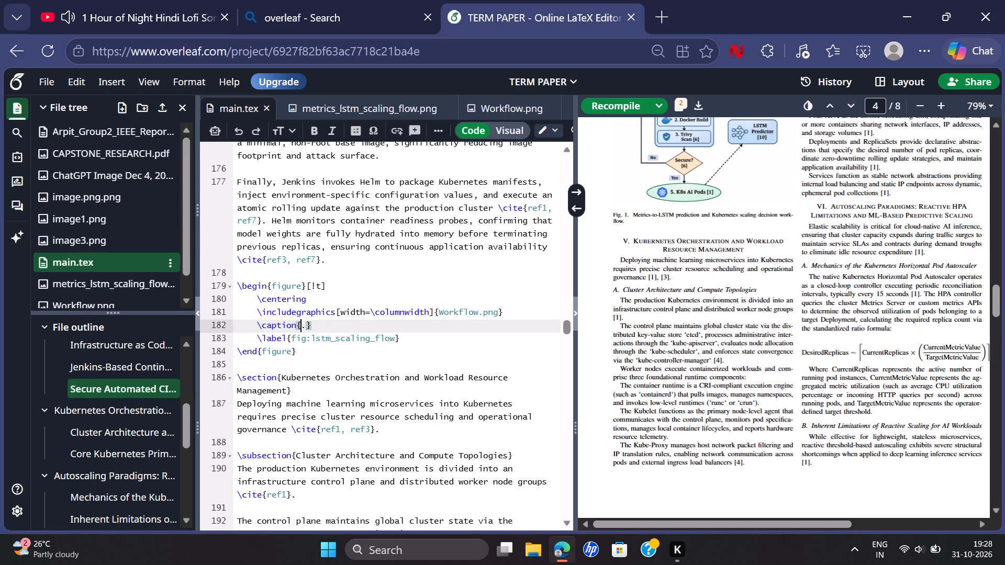
type("orkfloew")
key("space")
key("BackSpace")
key("BackSpace")
key("w")
key("BackSpace")
key("BackSpace")
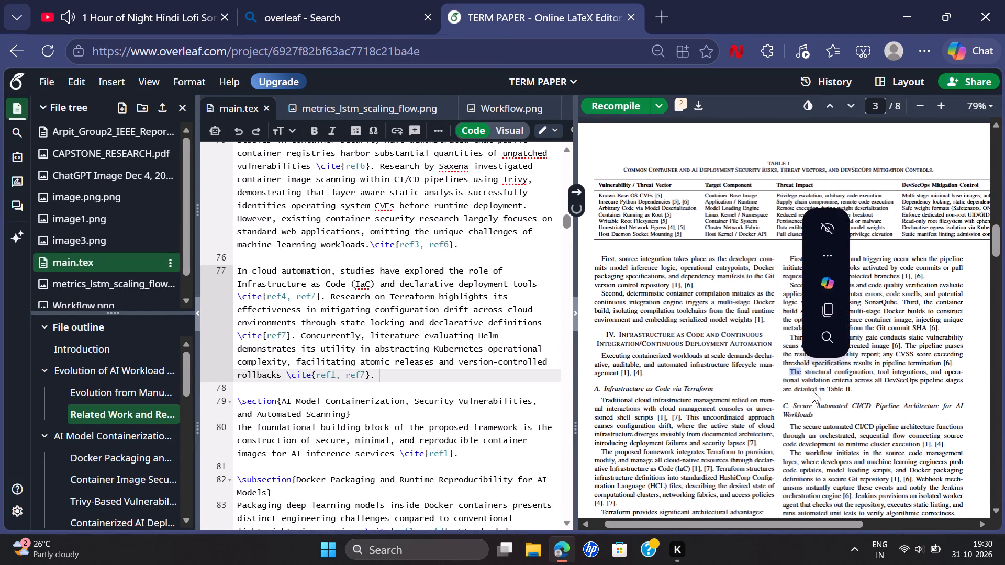
left_click(812, 390)
scroll(812, 390, "down", 2)
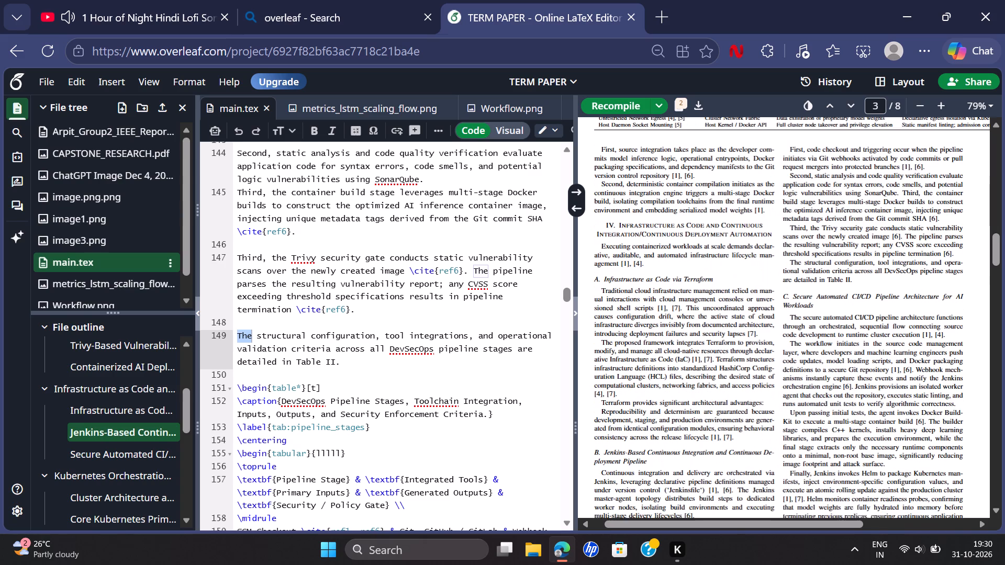
scroll(812, 390, "down", 1)
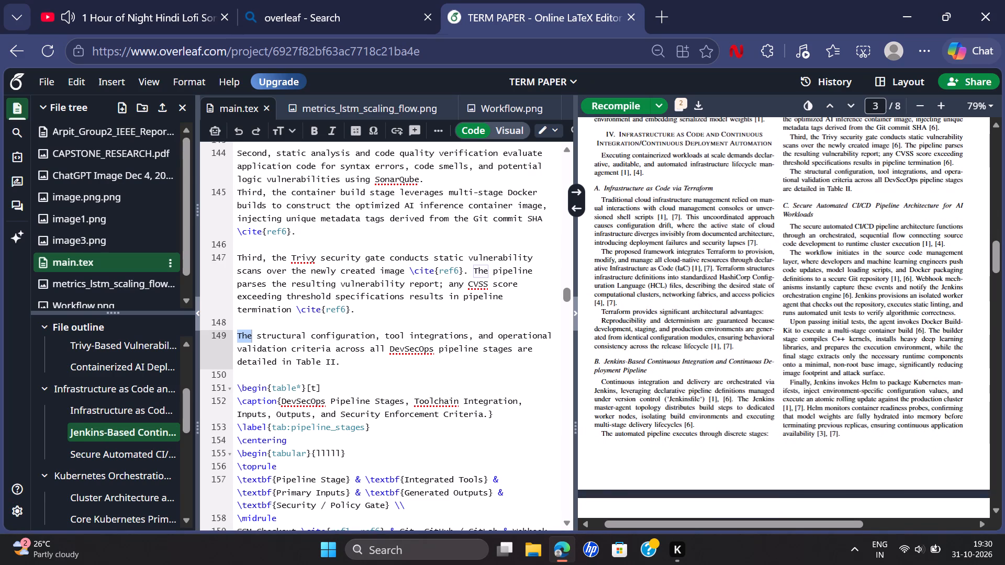
scroll(811, 349, "down", 2)
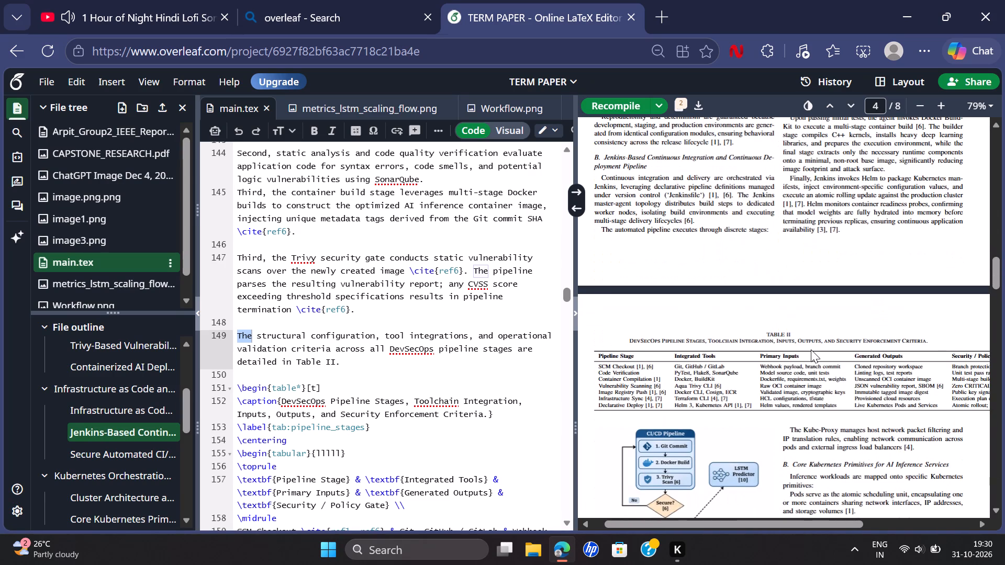
scroll(811, 349, "up", 2)
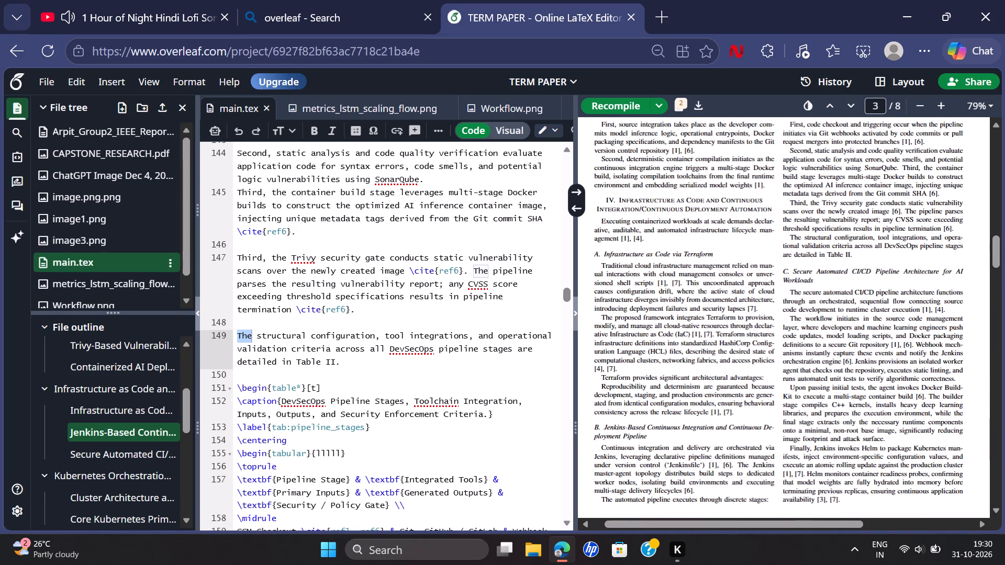
scroll(811, 349, "up", 1)
scroll(811, 349, "right", 1)
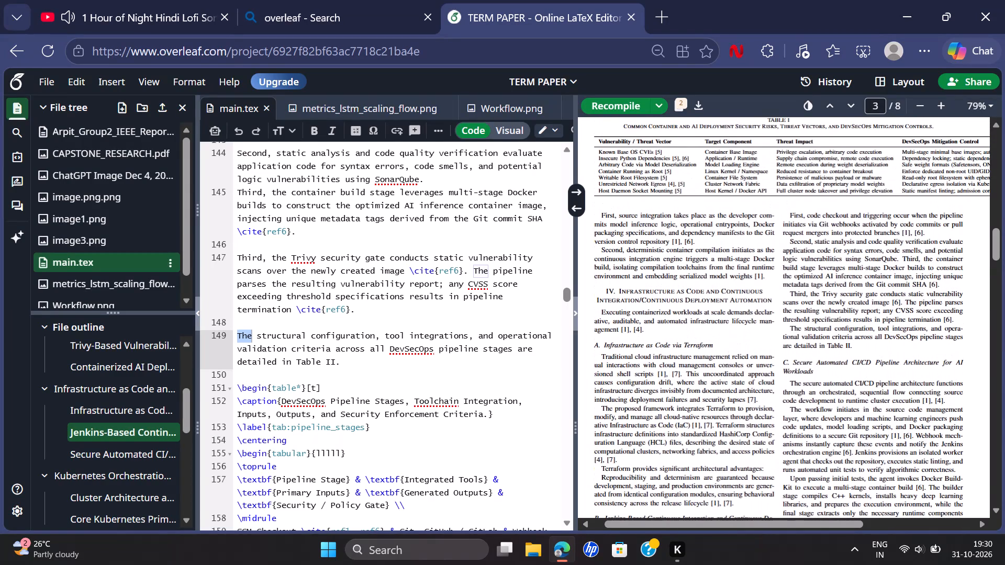
scroll(811, 349, "right", 1)
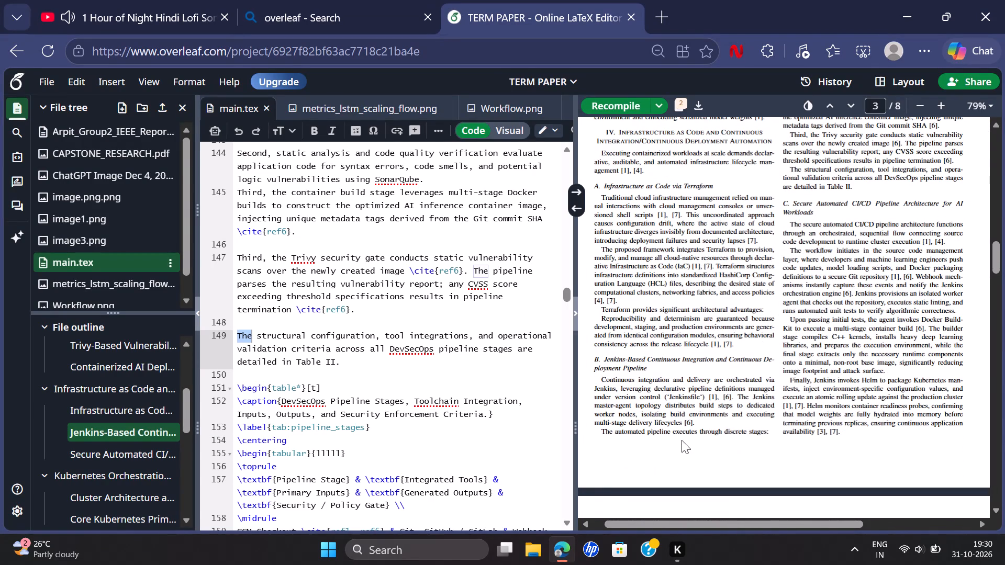
Locate the line "The automated pipeline executes through discrete stages:" in the source and select it.
double_click(676, 431)
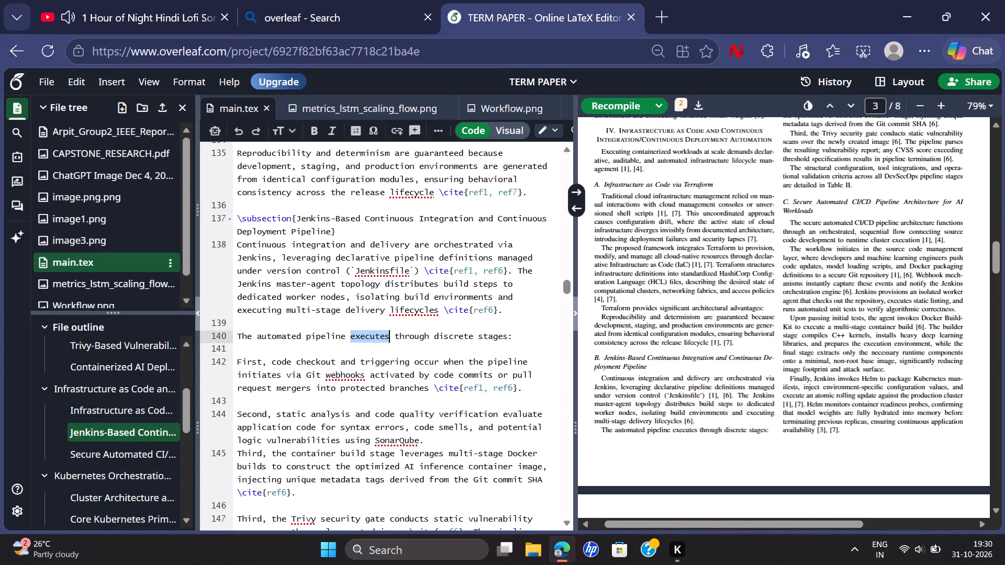
left_click_drag(238, 336, 517, 339)
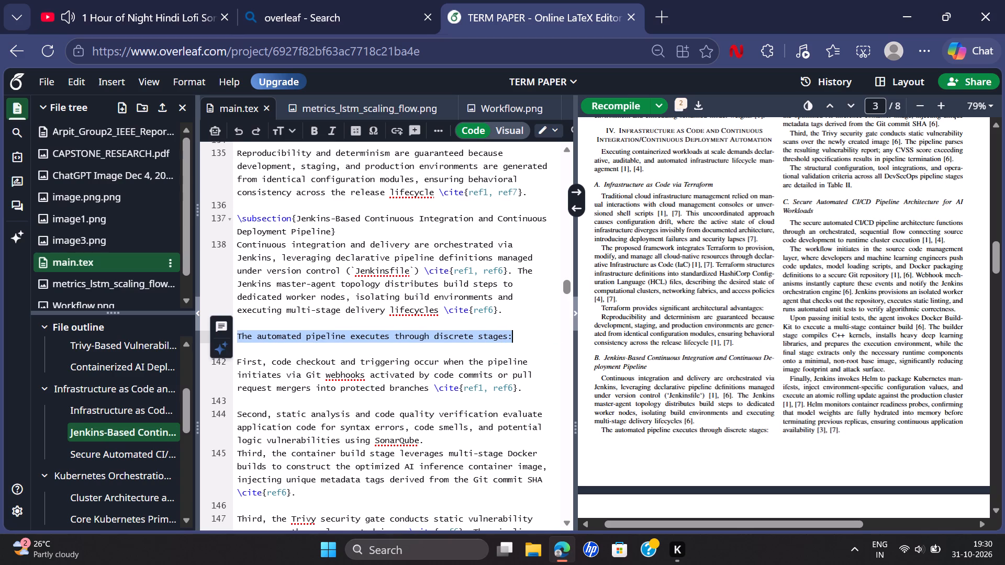
Look through the rest of the compiled paper, from Table II and the workflow figure to the references and back to the Conclusion.
scroll(853, 358, "down", 6)
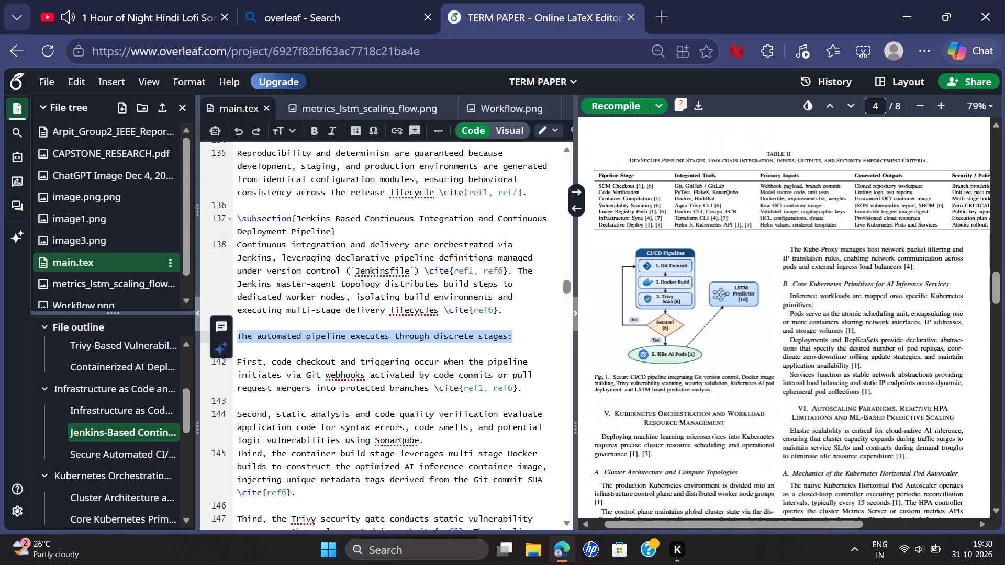
scroll(853, 358, "down", 4)
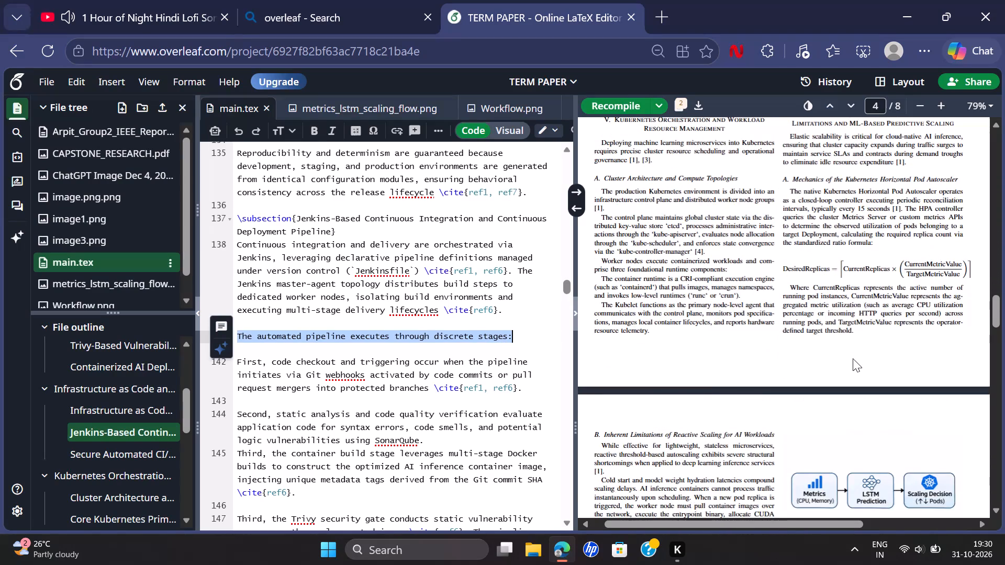
scroll(853, 358, "down", 17)
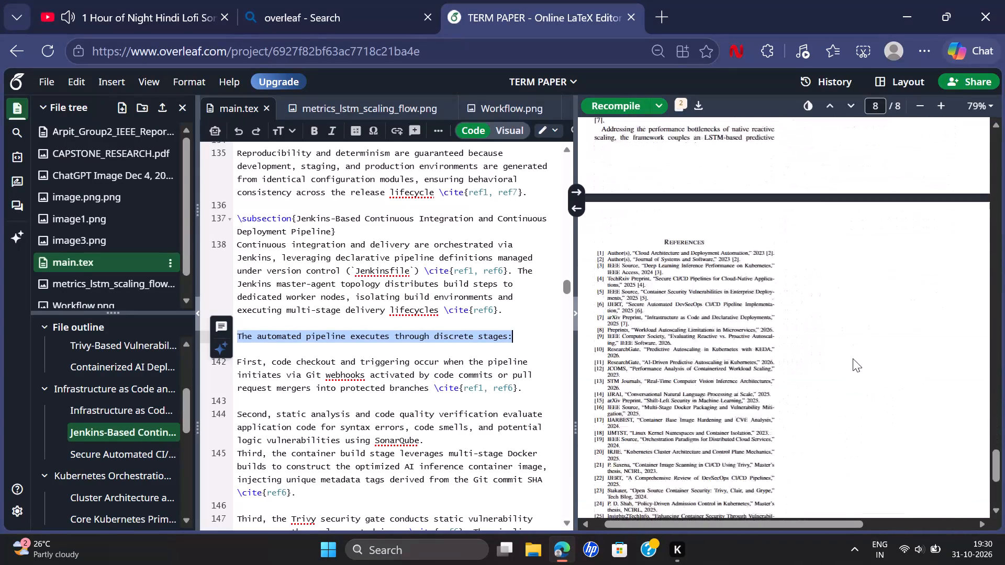
scroll(853, 358, "down", 1)
scroll(853, 358, "up", 7)
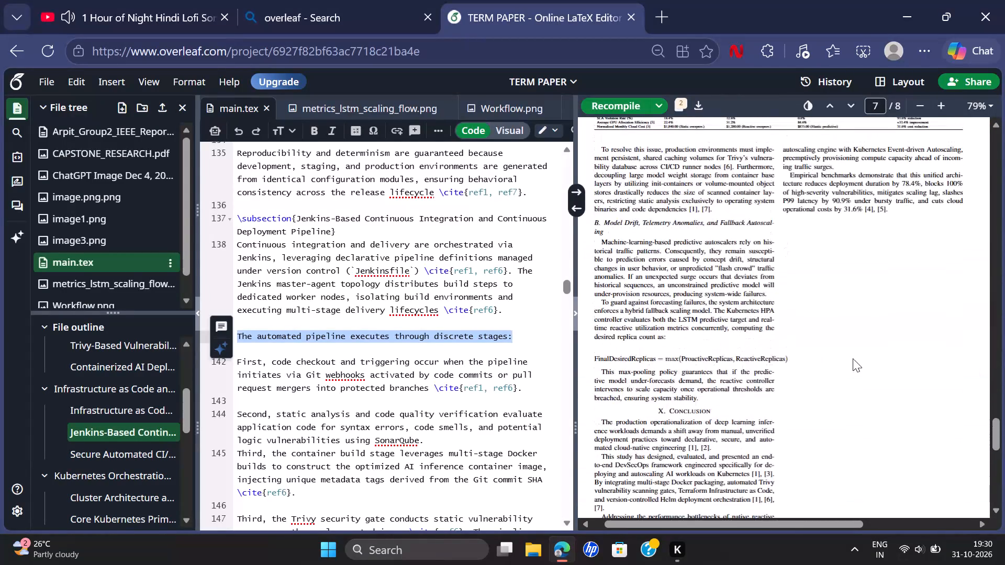
scroll(853, 358, "down", 1)
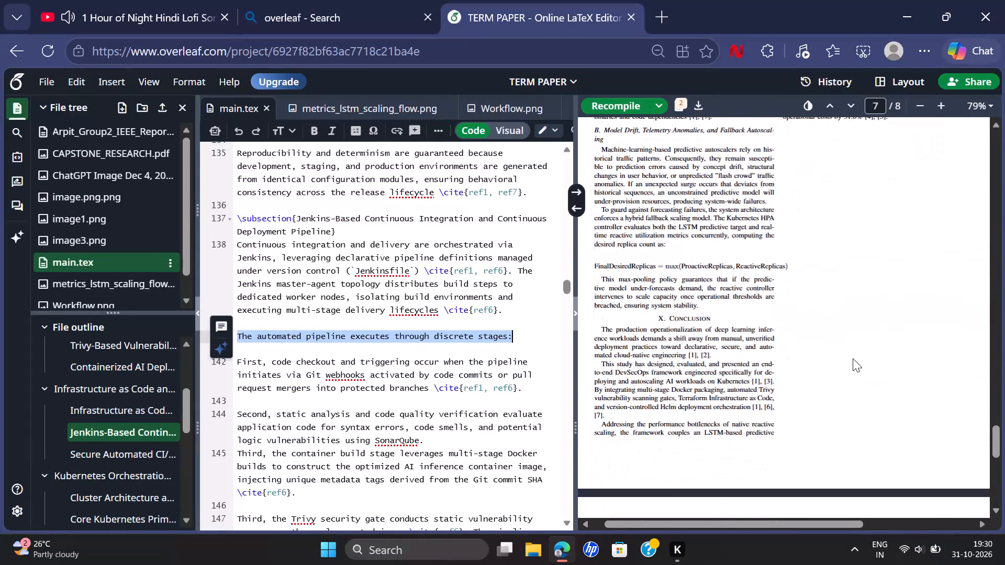
scroll(853, 358, "down", 1)
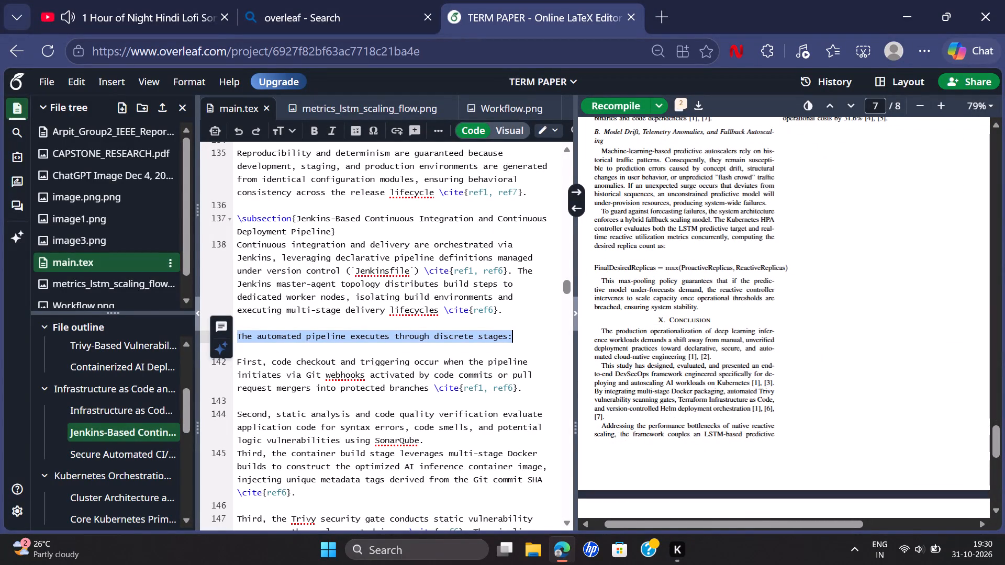
Delete the last two Conclusion paragraphs, from "Addressing the performance bottlenecks" through the empirical benchmarks, along with the extra blank lines they leave.
double_click(605, 423)
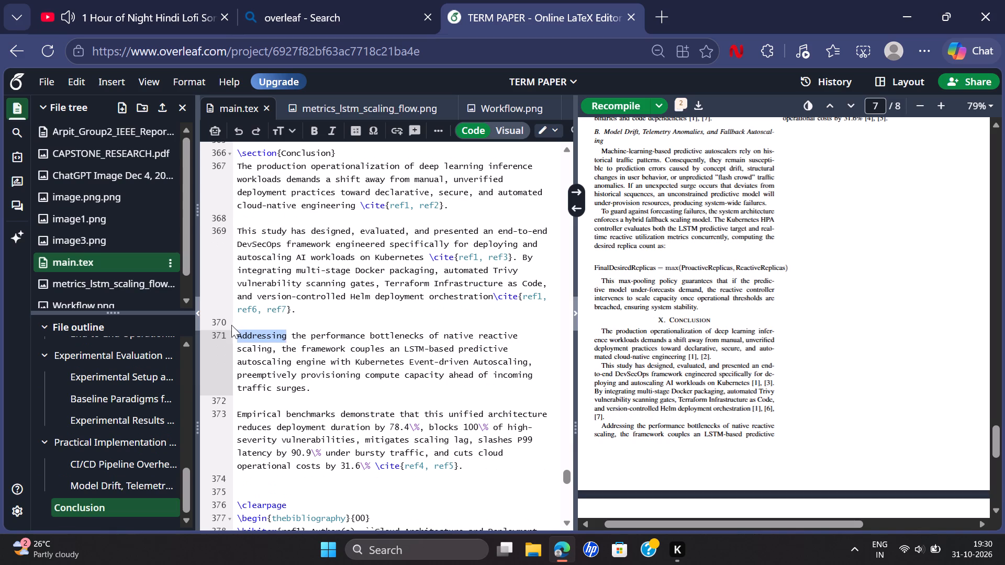
left_click(237, 334)
left_click_drag(237, 334, 476, 450)
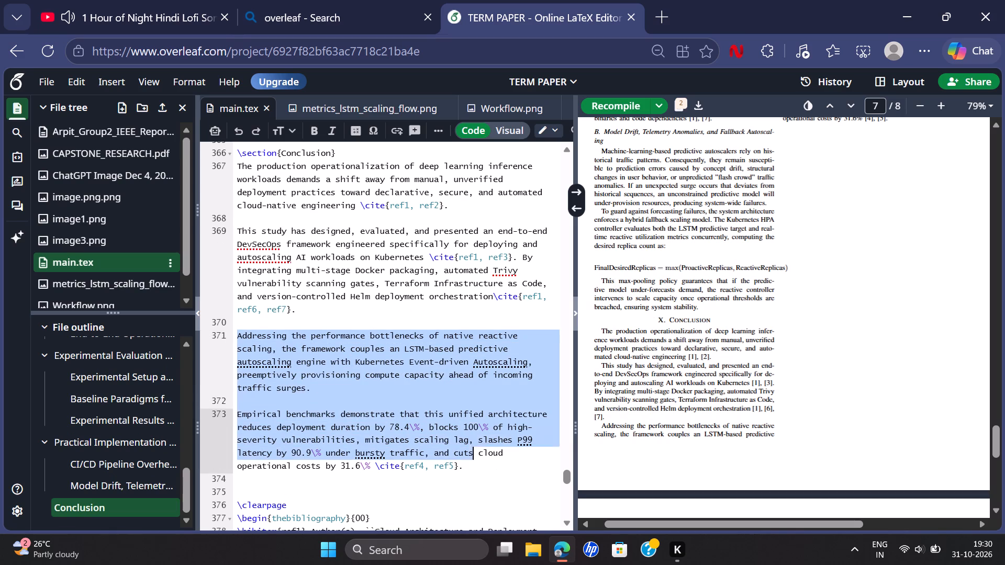
left_click_drag(476, 450, 484, 462)
key("BackSpace")
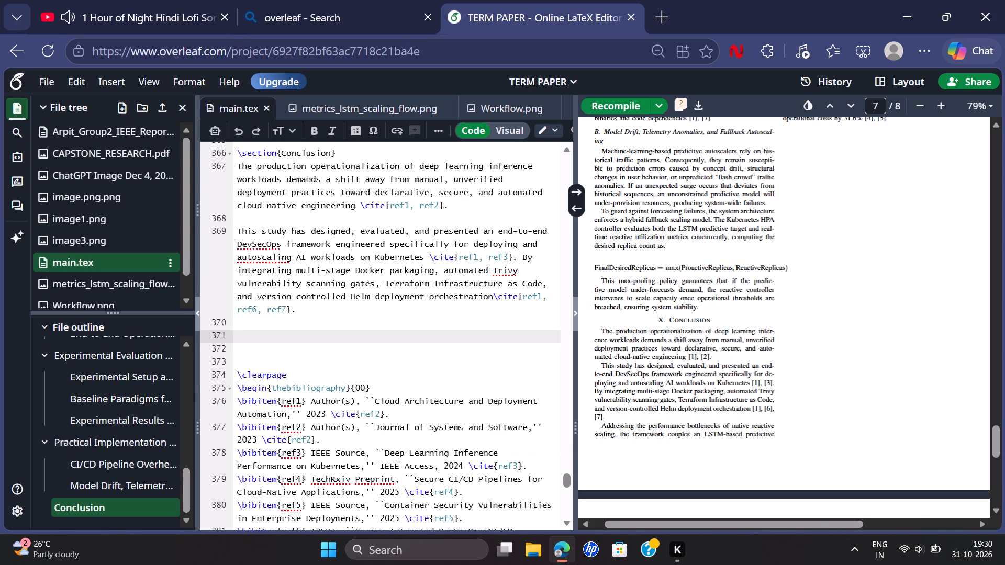
key("BackSpace")
key("BackSpace")
Recompile the paper with the shortened Conclusion and check page 7 up to Table III.
left_click(602, 106)
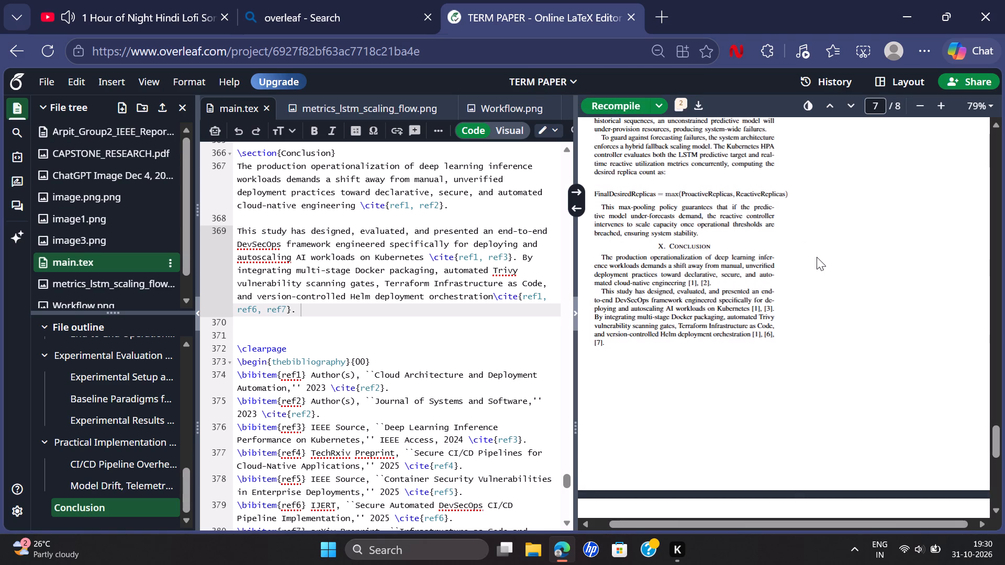
scroll(817, 257, "up", 1)
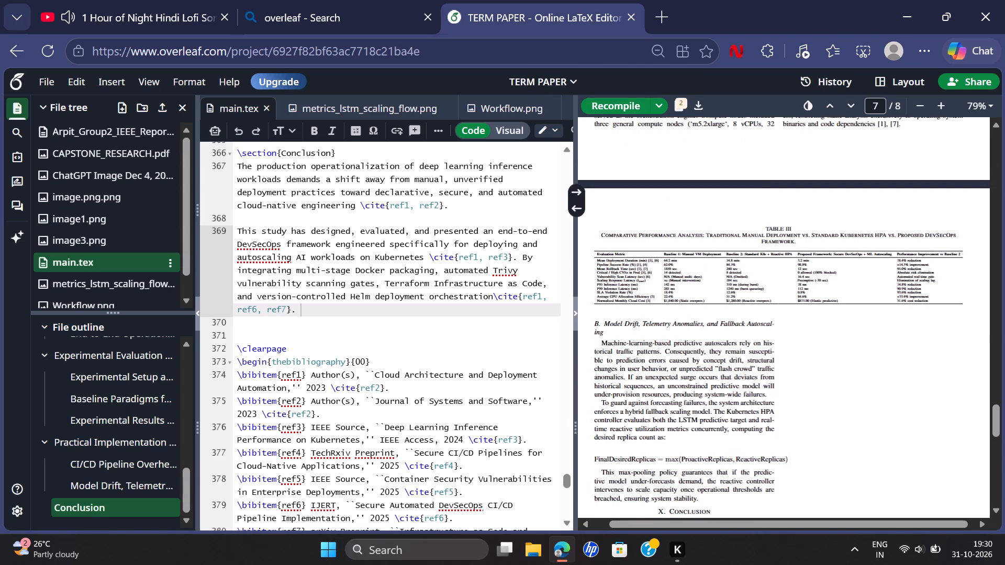
scroll(817, 257, "up", 1)
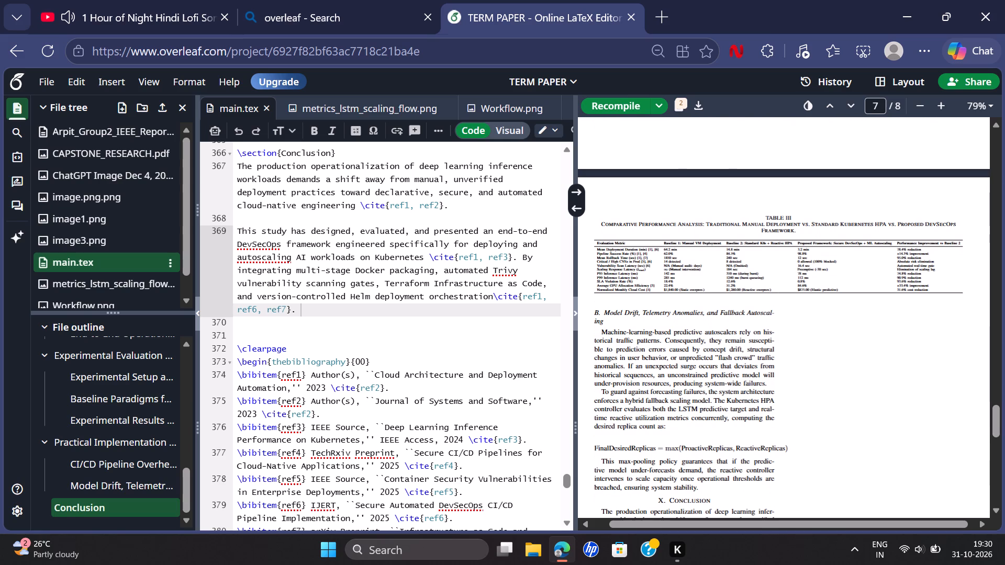
Remove the \clearpage command and the surplus blank line before the bibliography.
left_click_drag(289, 348, 232, 348)
key("BackSpace")
key("BackSpace")
key("BackSpace")
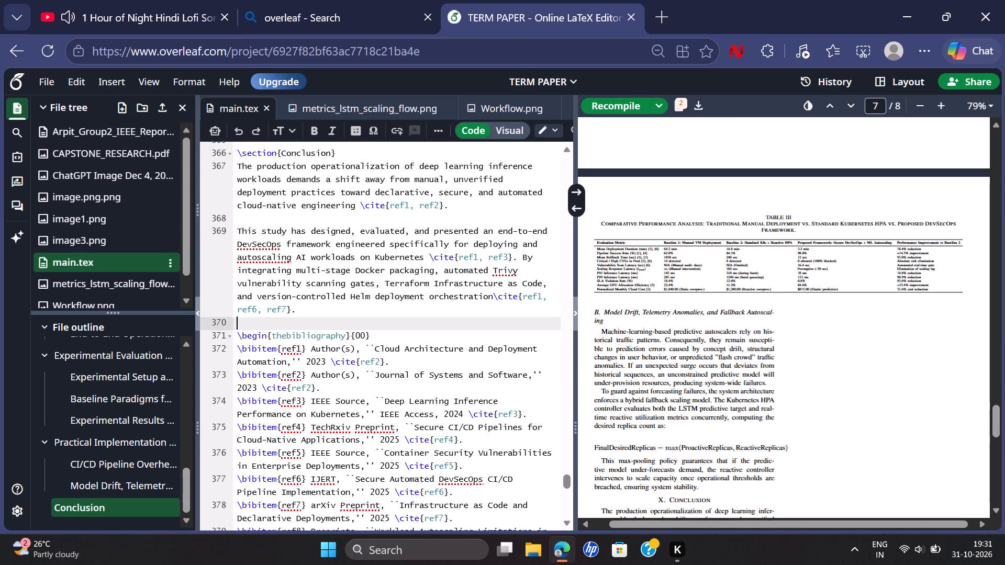
Recompile the paper without the page break and look over where the references fall after the Conclusion.
left_click(617, 101)
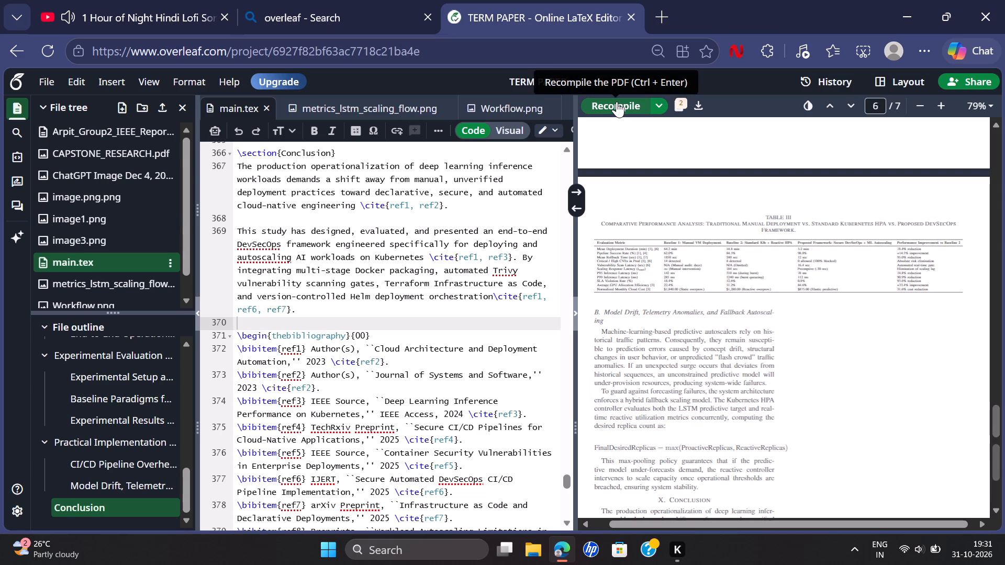
scroll(823, 293, "down", 3)
scroll(823, 293, "up", 4)
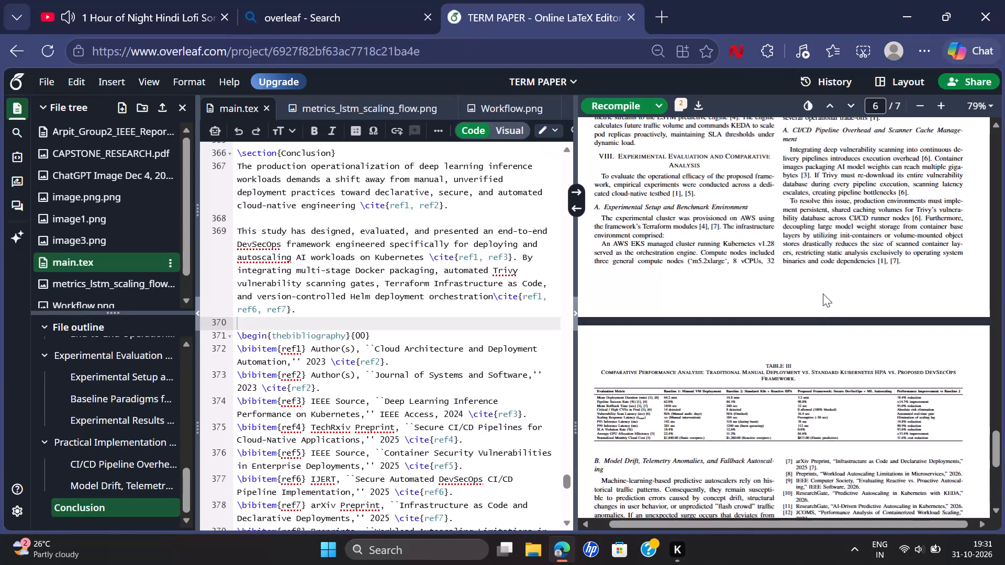
Delete the closing sentence starting "Furthermore, decoupling large model weight storage" from the CI/CD Pipeline Overhead and Scanner Cache Management subsection.
scroll(823, 293, "up", 1)
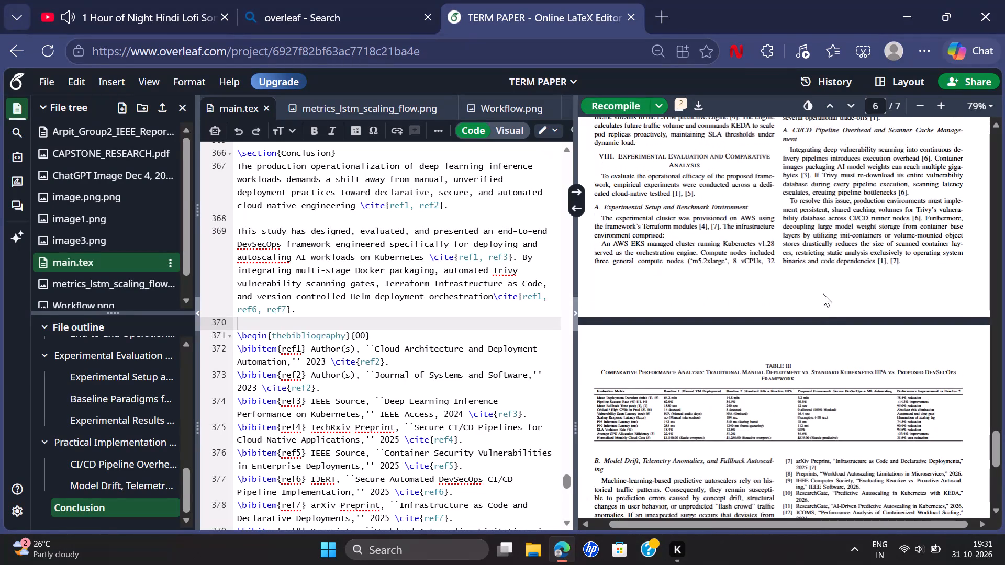
scroll(823, 293, "up", 1)
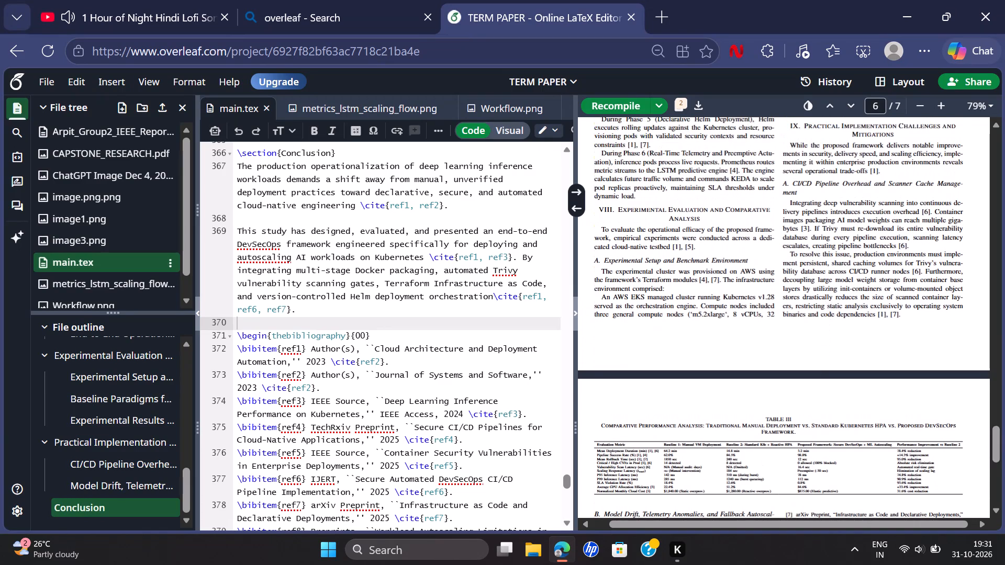
scroll(823, 293, "up", 1)
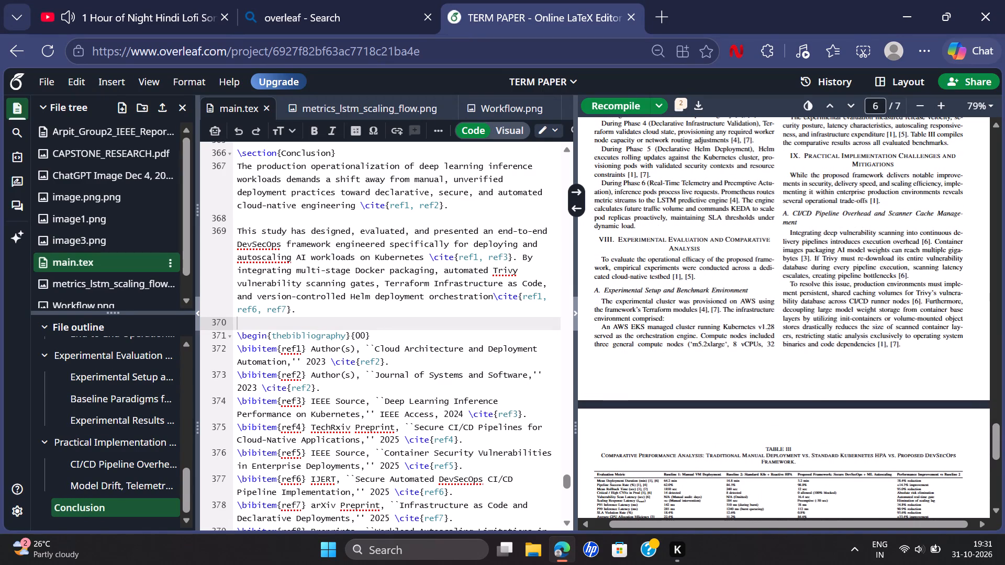
double_click(935, 300)
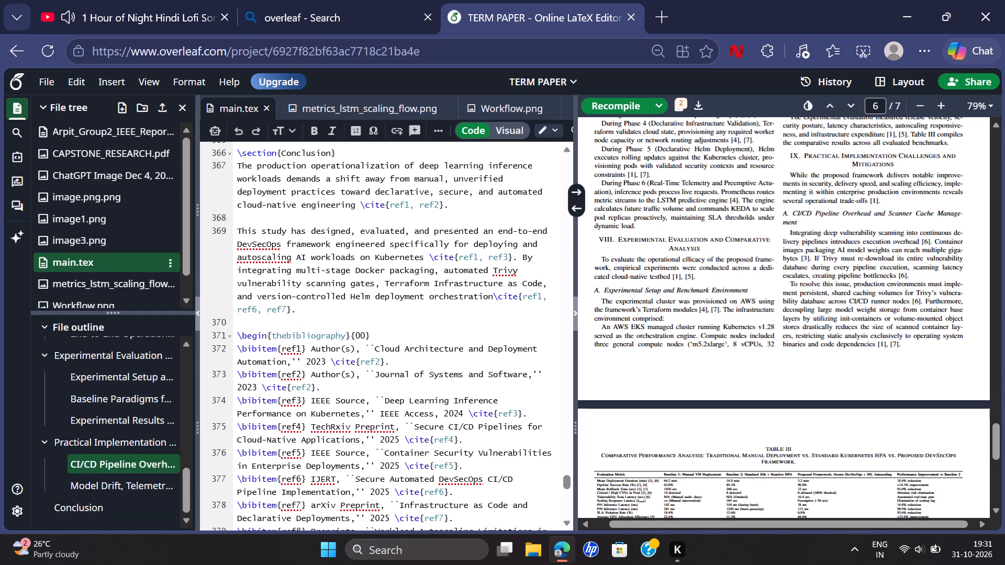
double_click(929, 300)
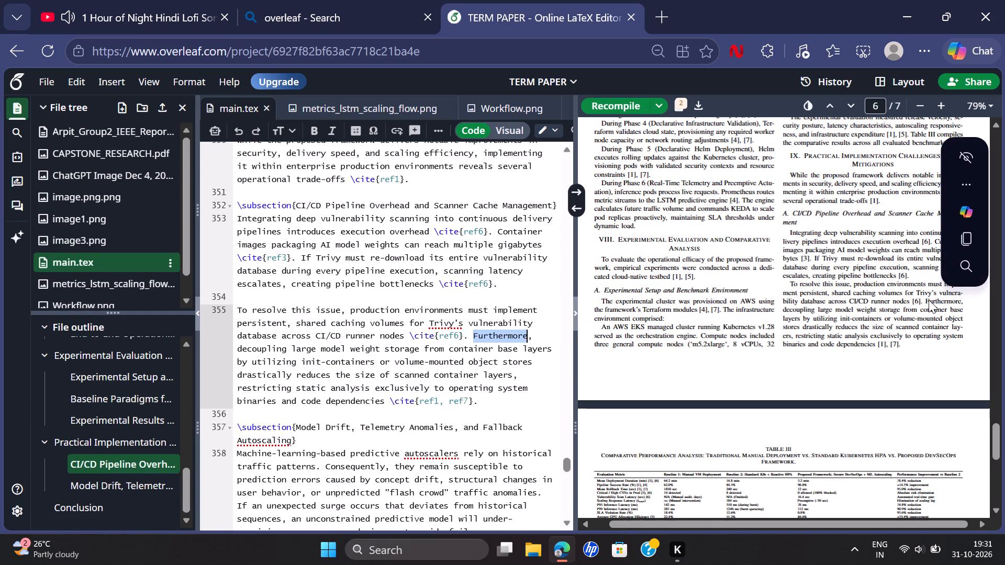
left_click(472, 336)
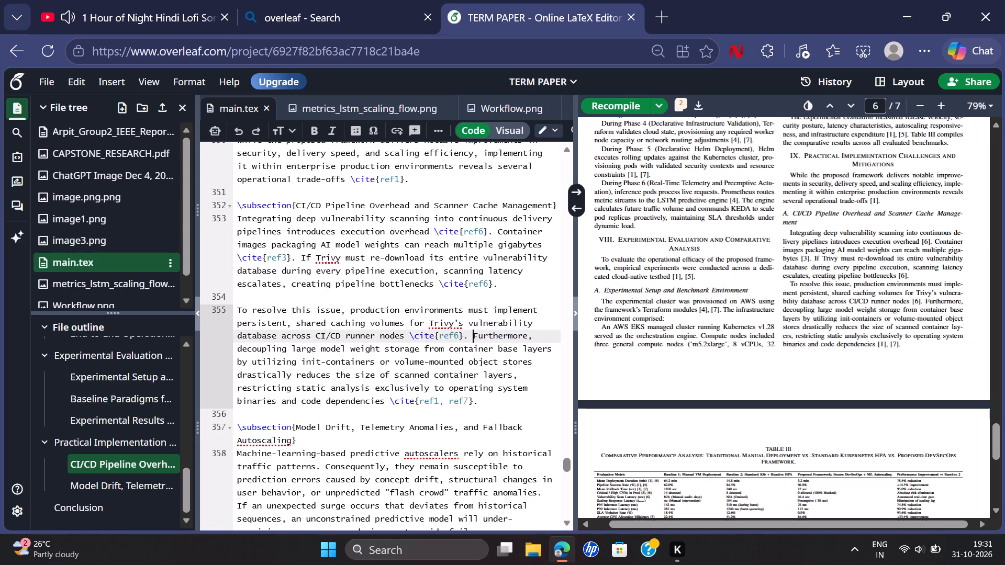
left_click_drag(472, 336, 500, 345)
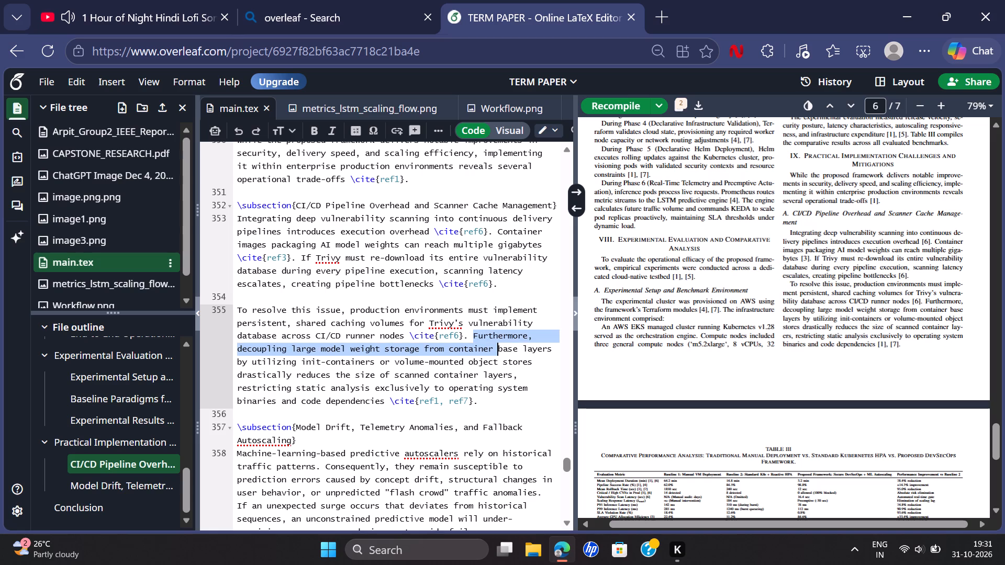
left_click_drag(500, 345, 500, 332)
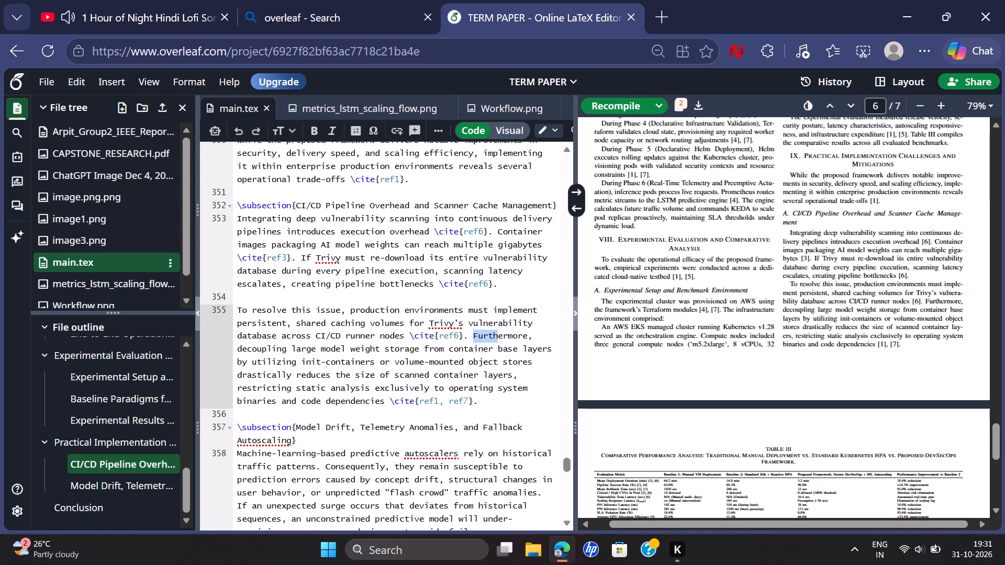
left_click_drag(500, 332, 500, 332)
left_click_drag(500, 332, 487, 402)
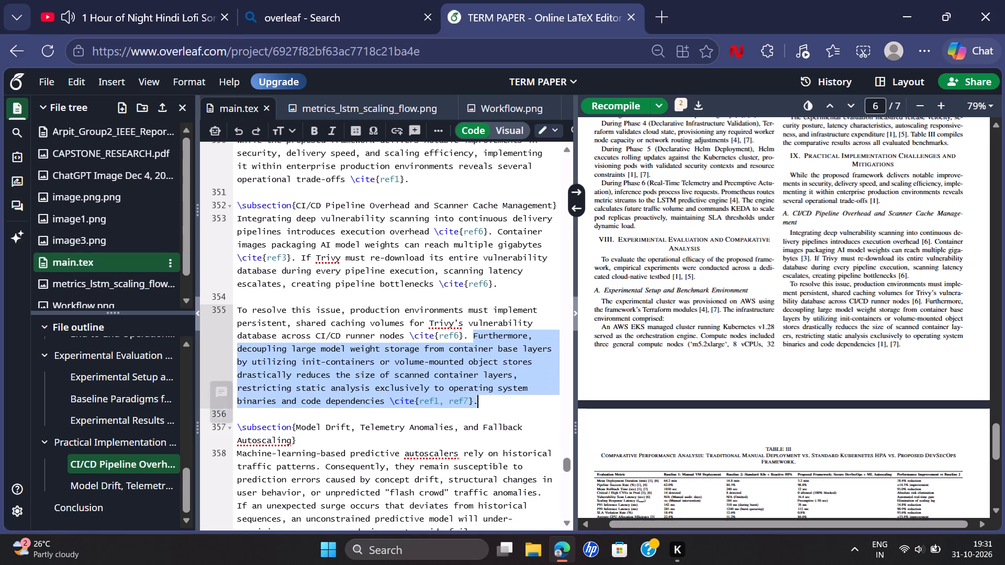
key("BackSpace")
Recompile the paper with the shortened CI/CD Pipeline Overhead subsection and check the layout of page 6.
left_click(617, 105)
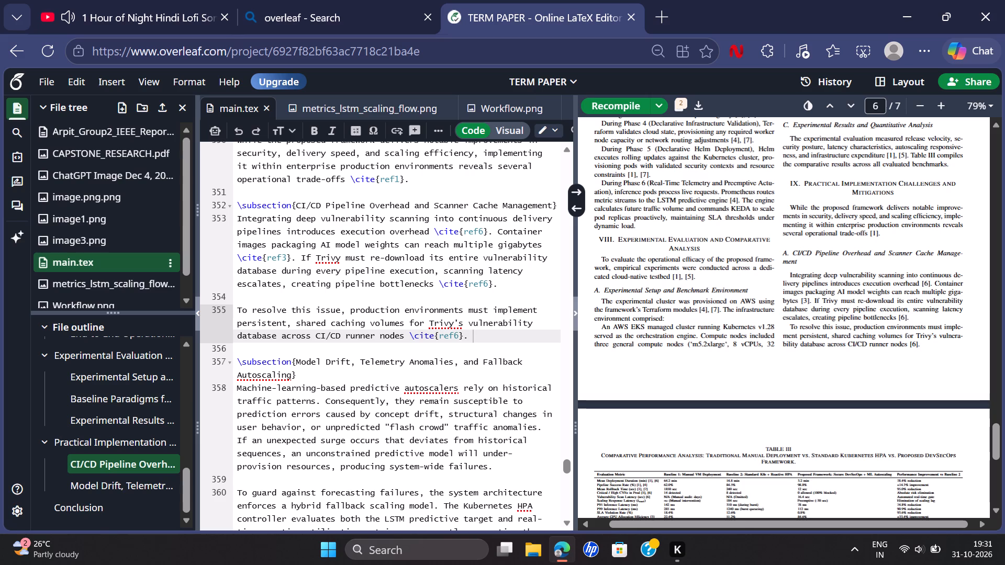
scroll(790, 266, "up", 1)
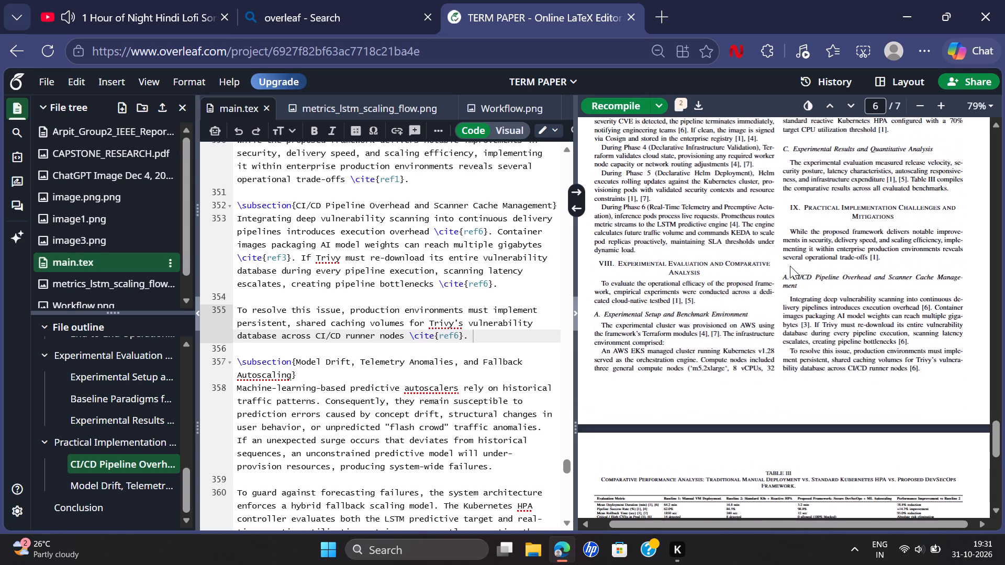
scroll(790, 266, "up", 2)
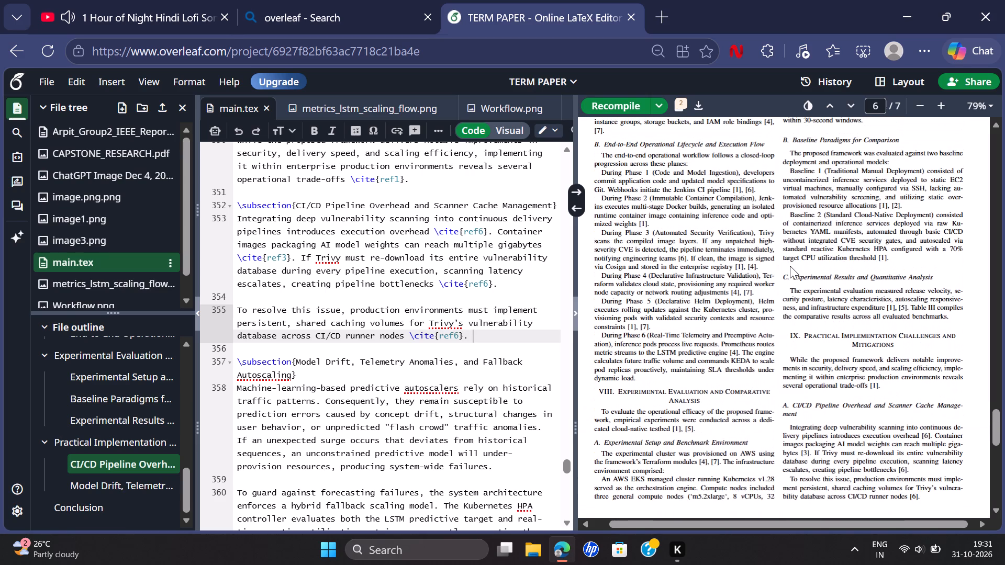
scroll(682, 310, "up", 1)
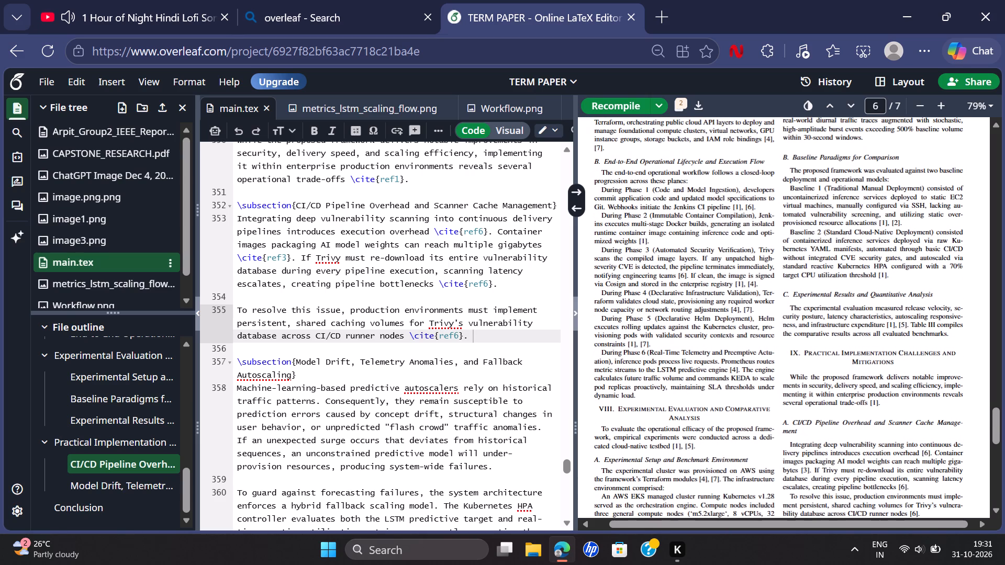
scroll(682, 310, "up", 1)
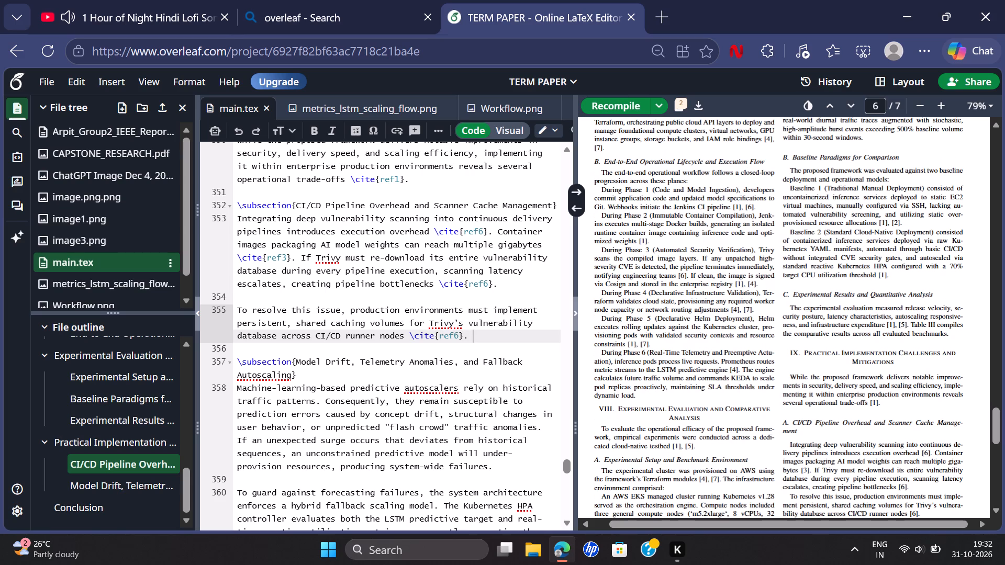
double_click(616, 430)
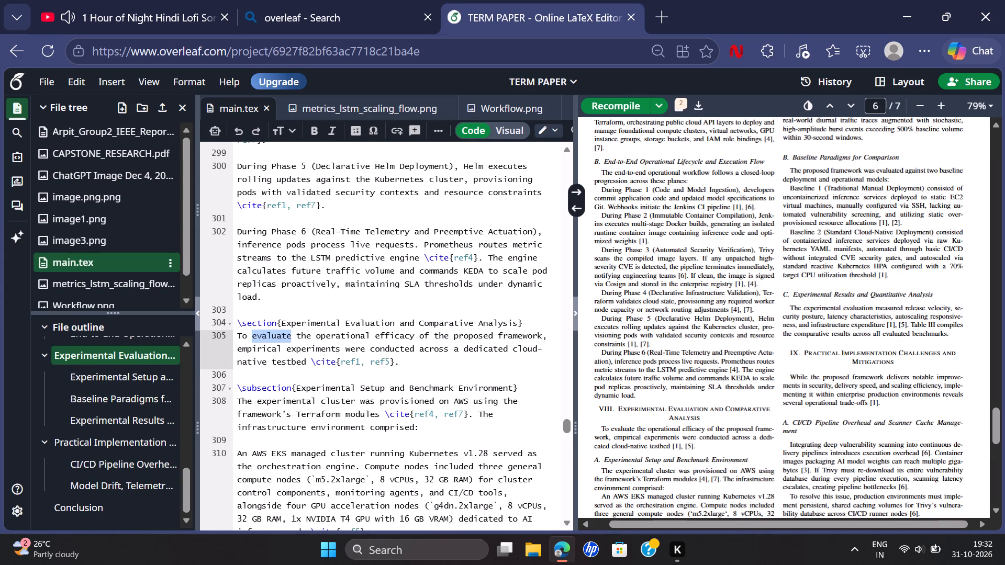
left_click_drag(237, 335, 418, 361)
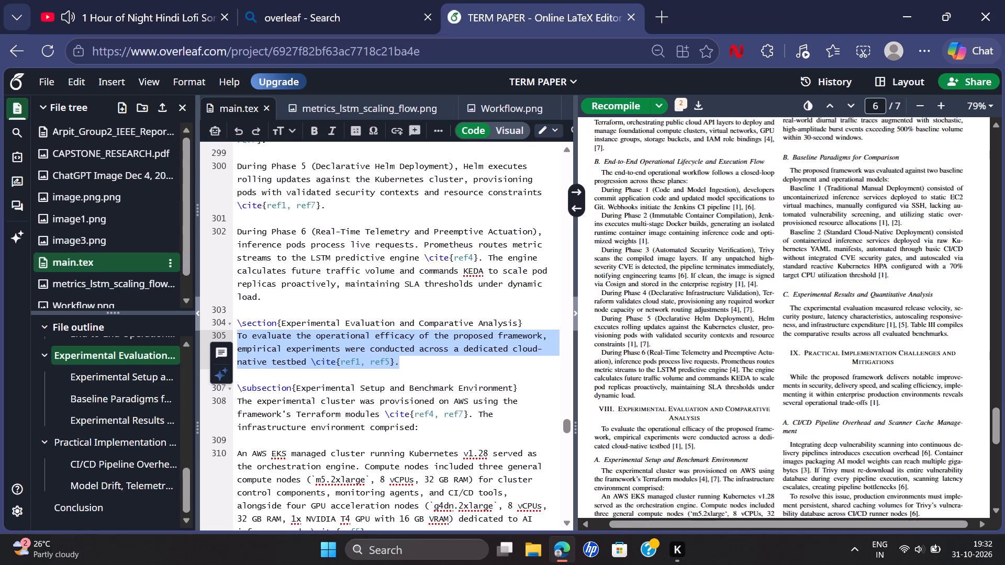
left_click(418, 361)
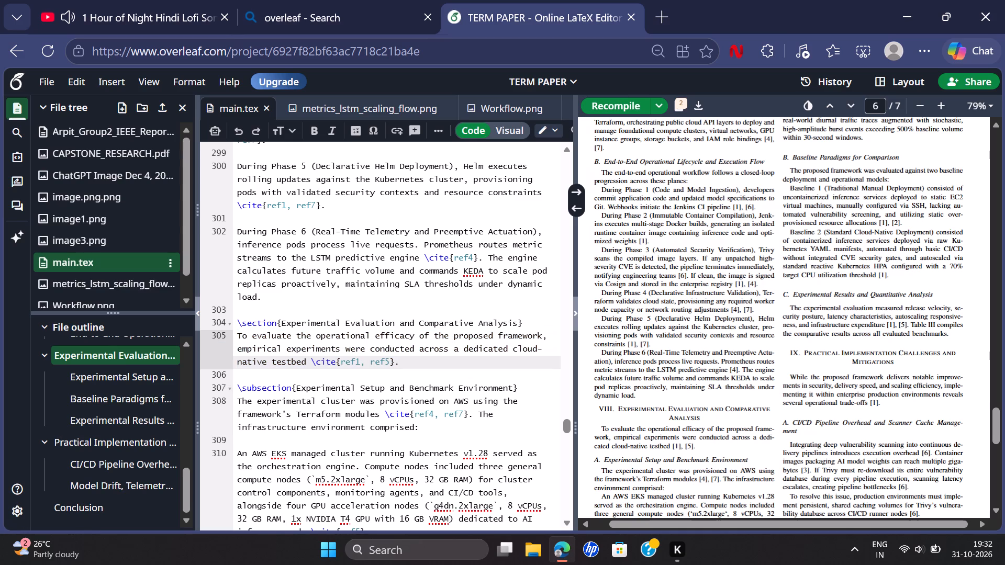
Delete the paragraph starting "The workload application comprised" from the Experimental Setup and Benchmark Environment subsection, along with the surplus blank line.
scroll(734, 314, "up", 1)
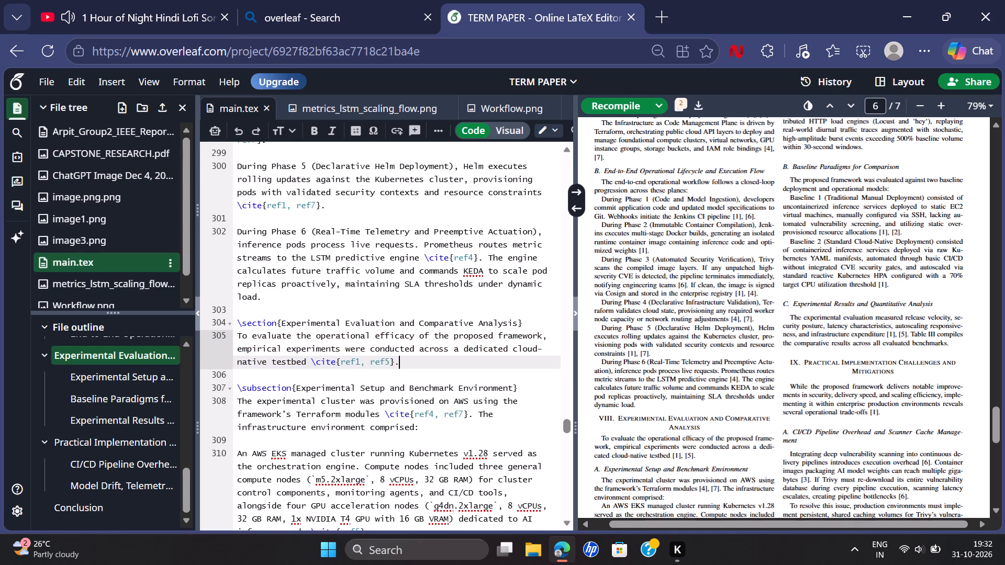
scroll(734, 314, "up", 3)
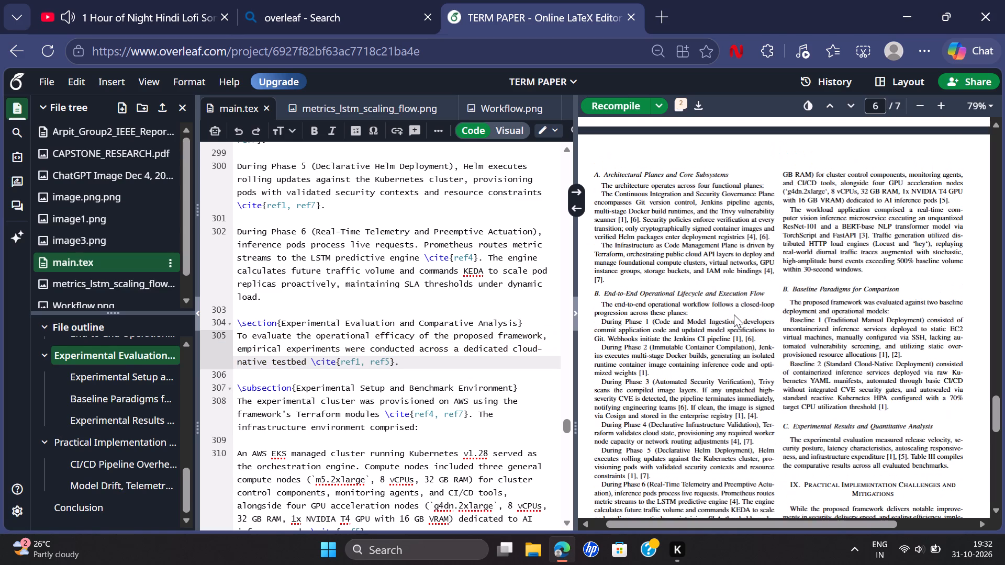
scroll(734, 314, "up", 2)
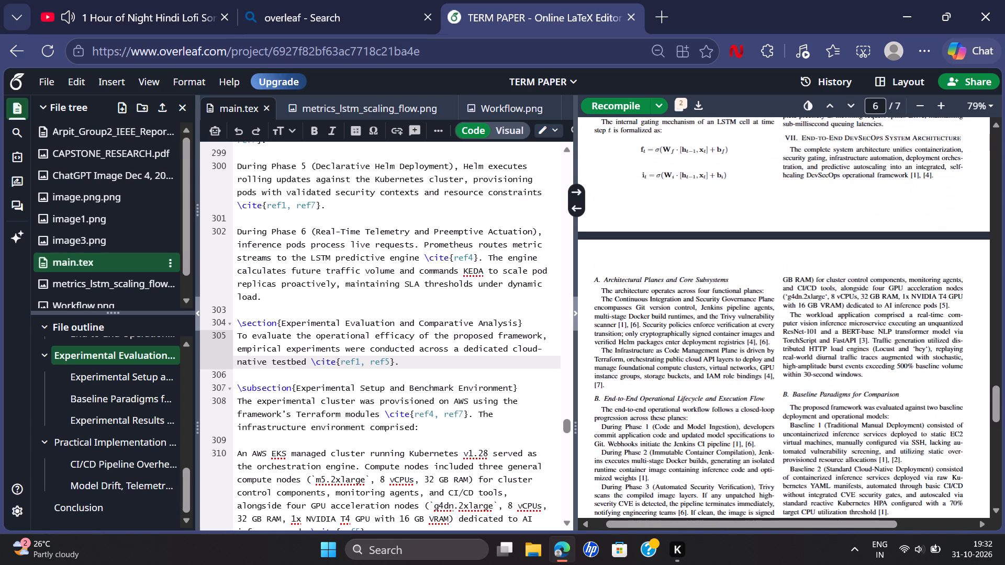
scroll(734, 314, "down", 3)
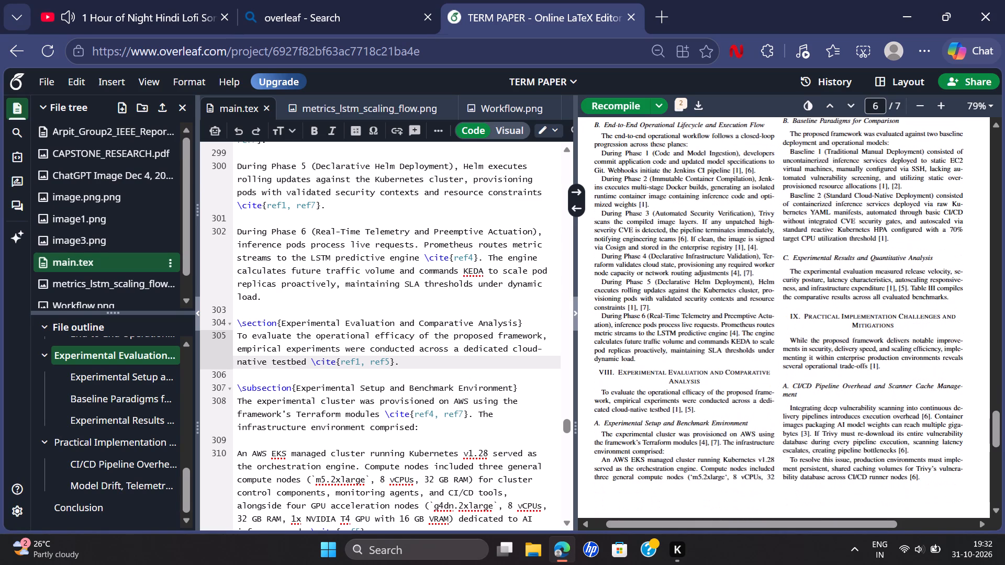
scroll(734, 314, "up", 2)
scroll(734, 314, "right", 1)
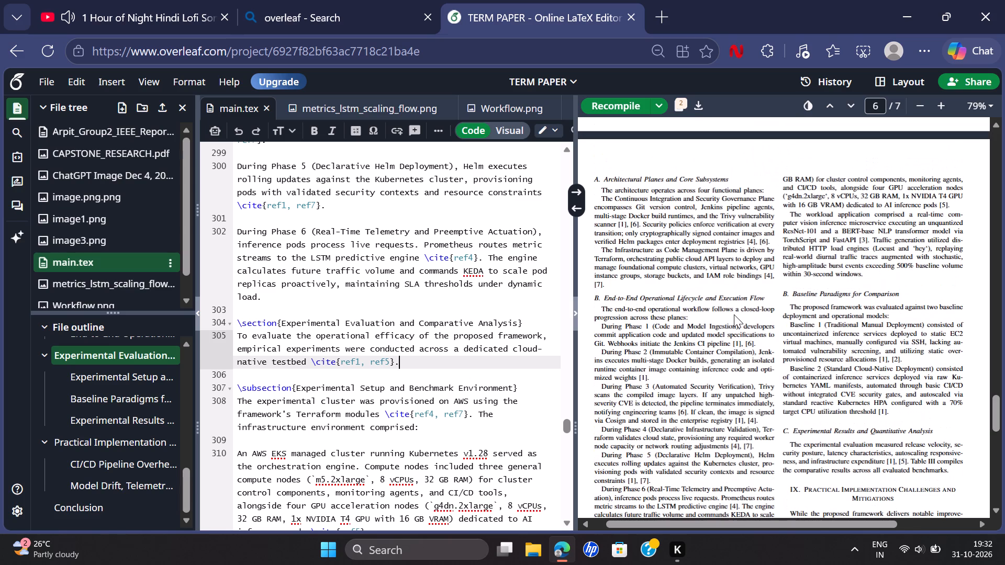
scroll(734, 314, "right", 1)
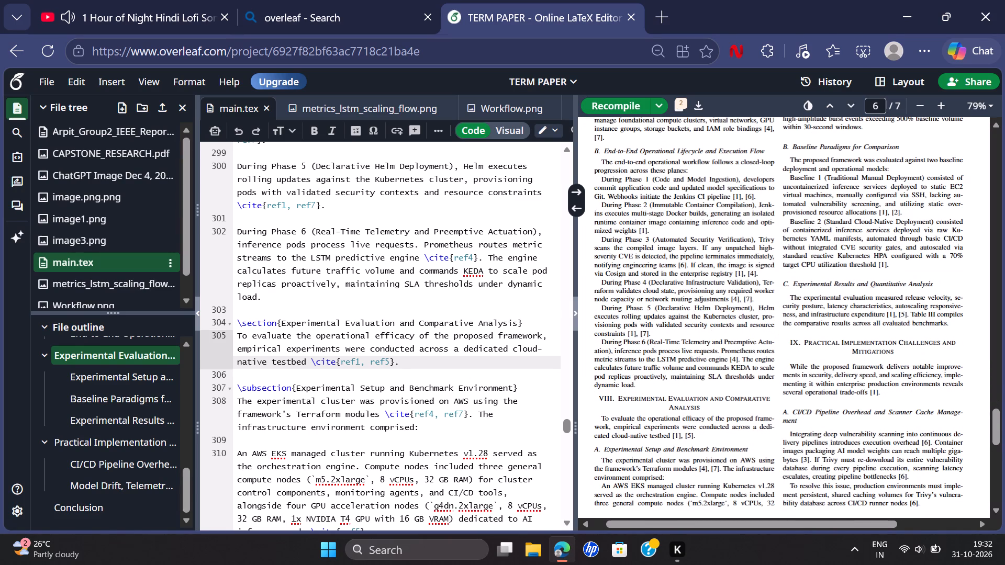
scroll(738, 434, "up", 1)
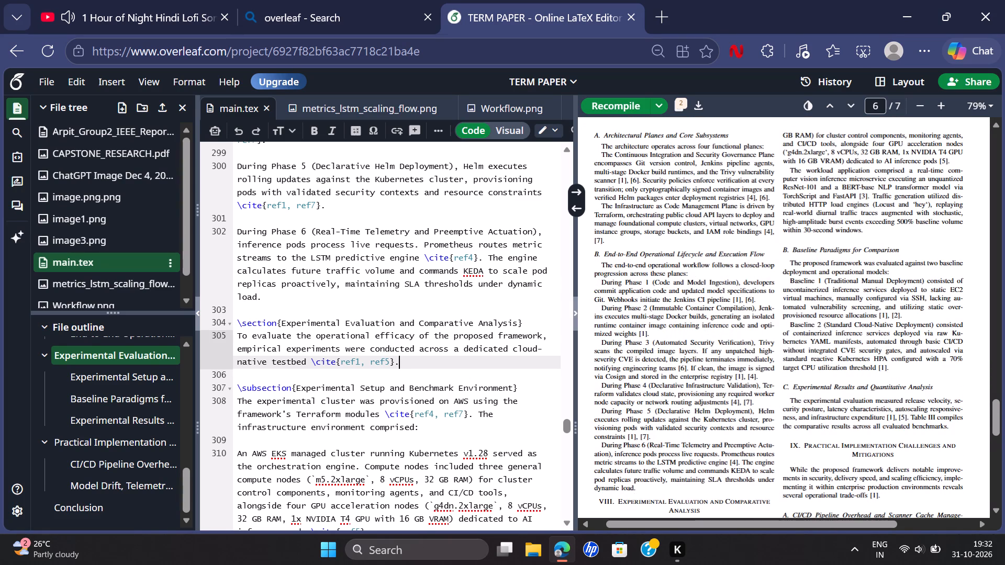
double_click(813, 172)
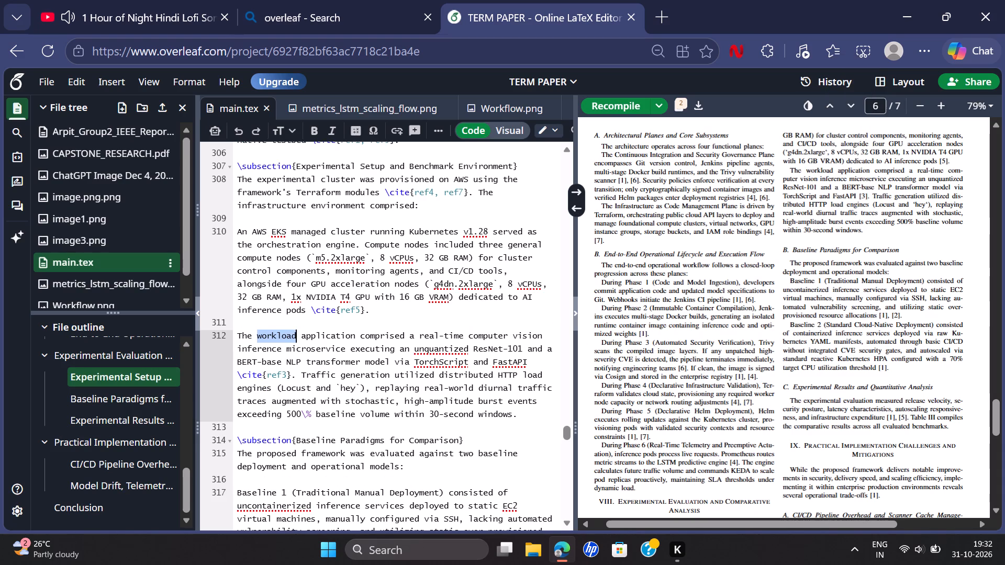
left_click_drag(236, 333, 522, 413)
key("BackSpace")
key("BackSpace")
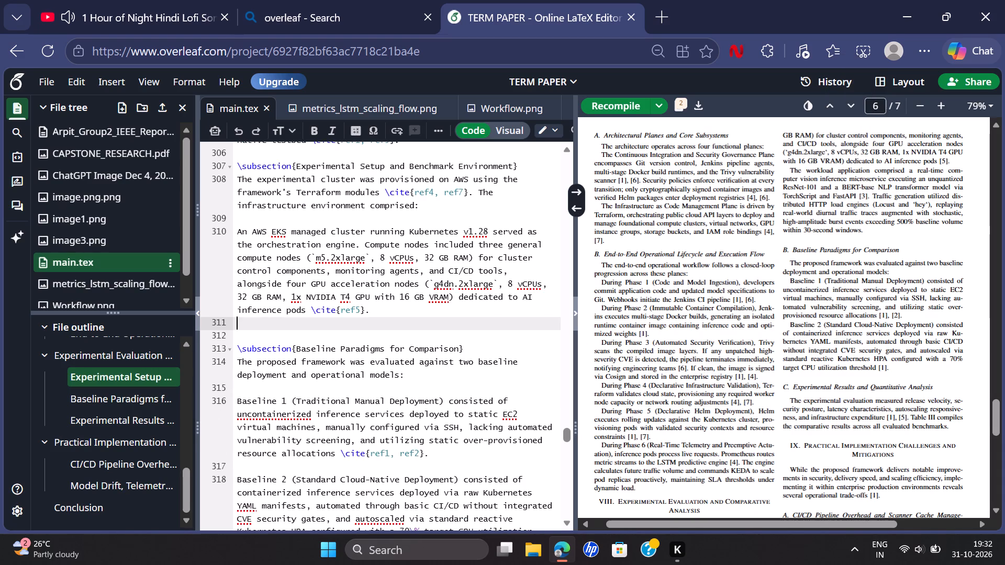
key("BackSpace")
Recompile the paper without the workload paragraph and look over the layout of pages 1 and 2.
left_click(602, 106)
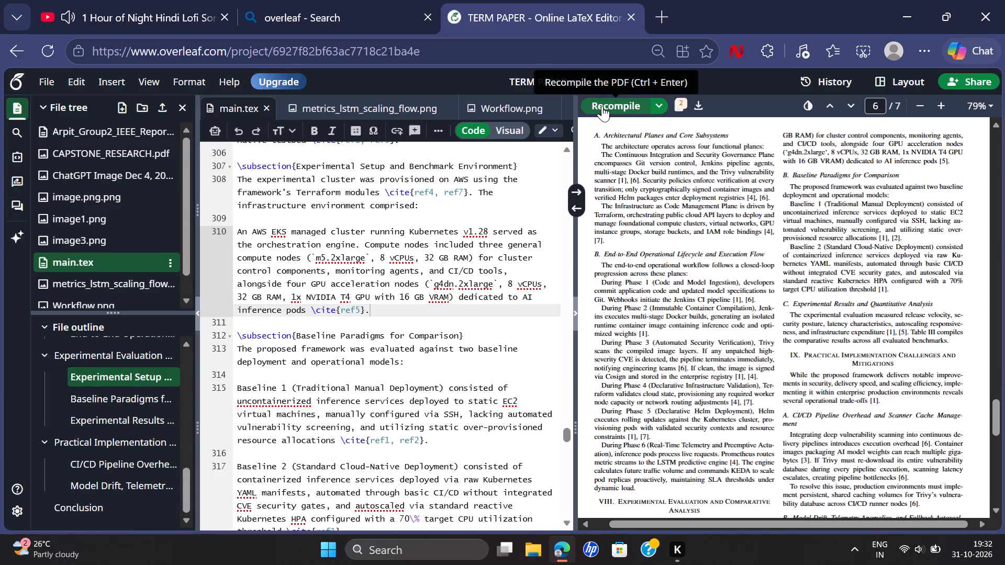
scroll(888, 225, "up", 11)
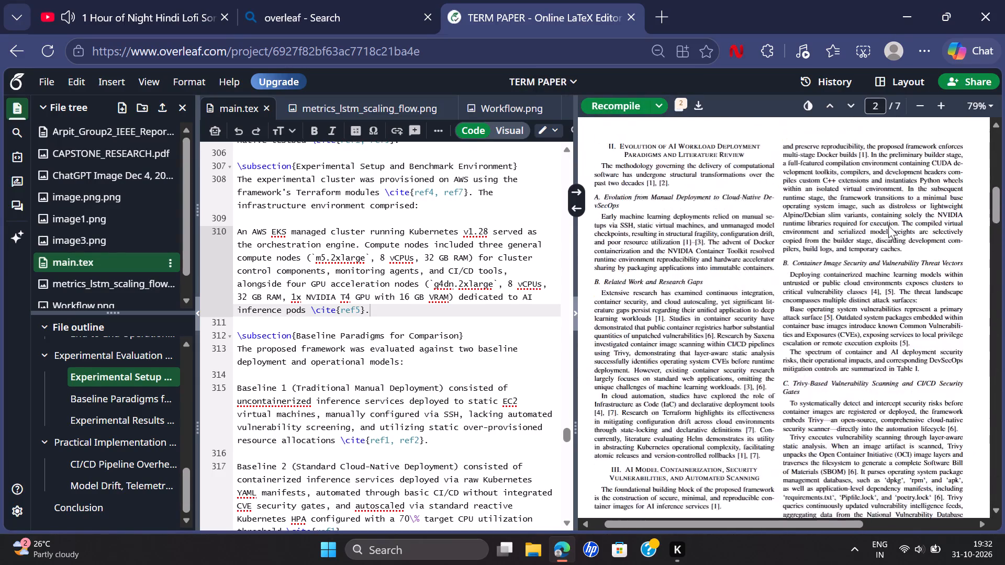
scroll(888, 225, "up", 6)
scroll(888, 225, "down", 3)
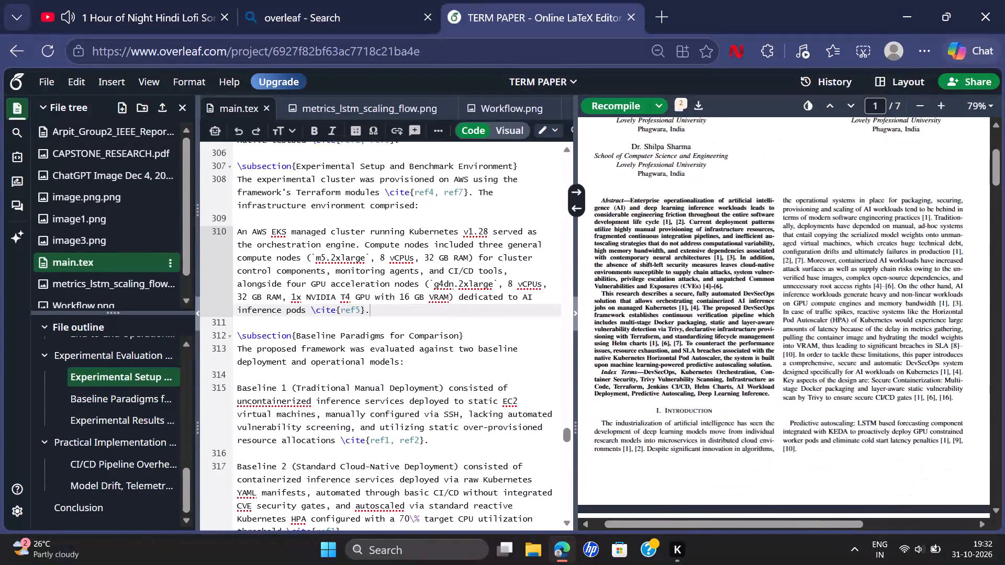
scroll(888, 225, "down", 4)
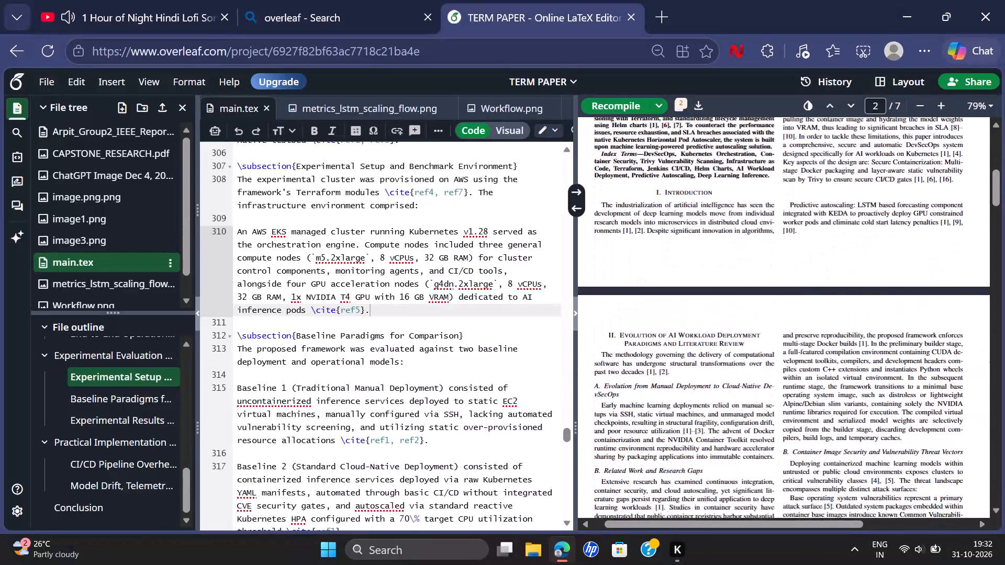
scroll(888, 225, "down", 1)
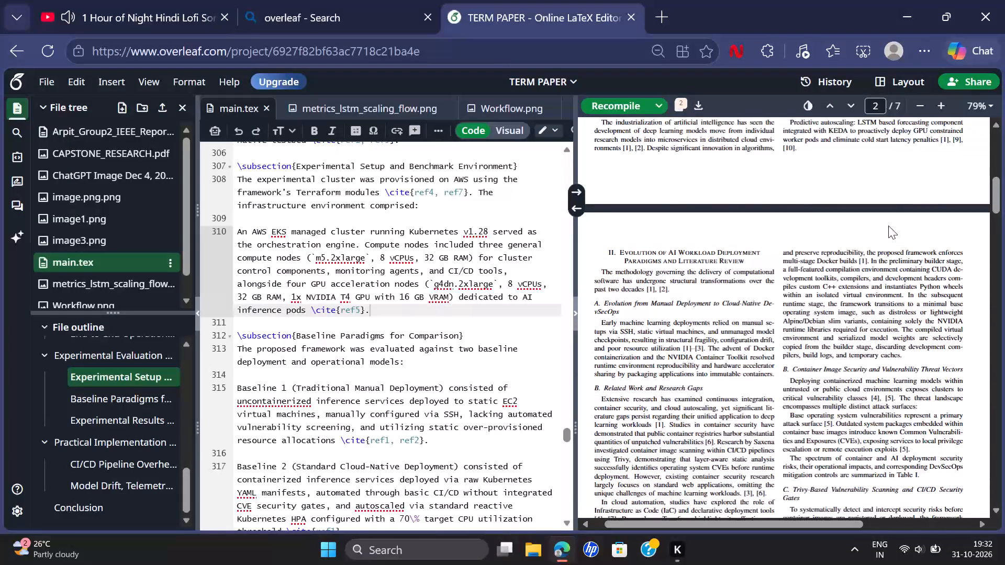
scroll(888, 225, "down", 1)
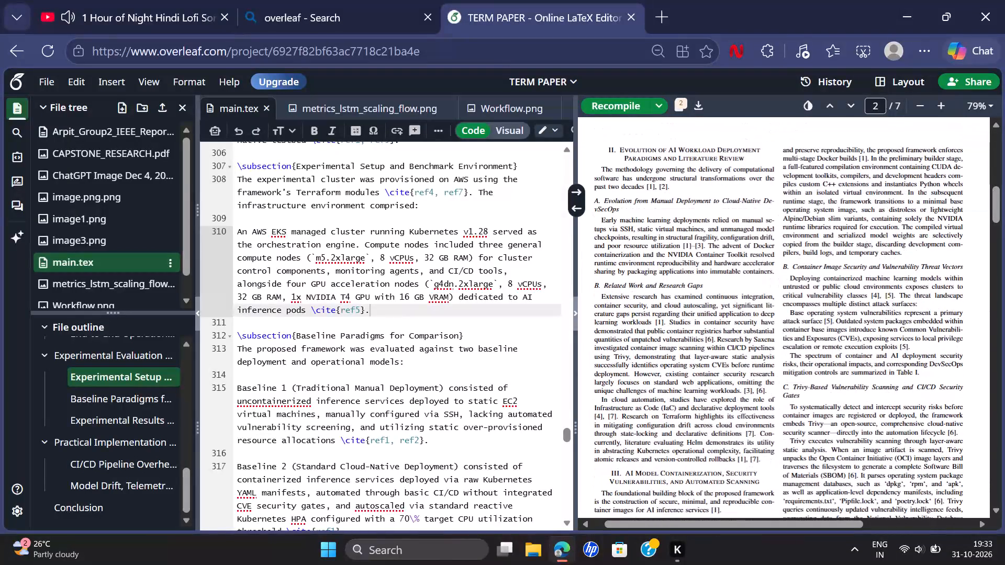
double_click(824, 356)
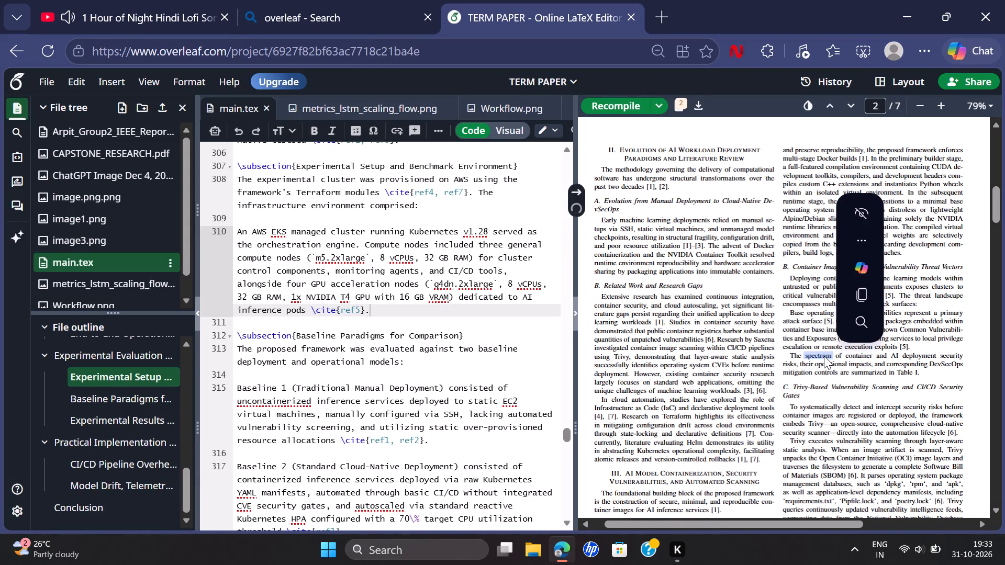
left_click(824, 356)
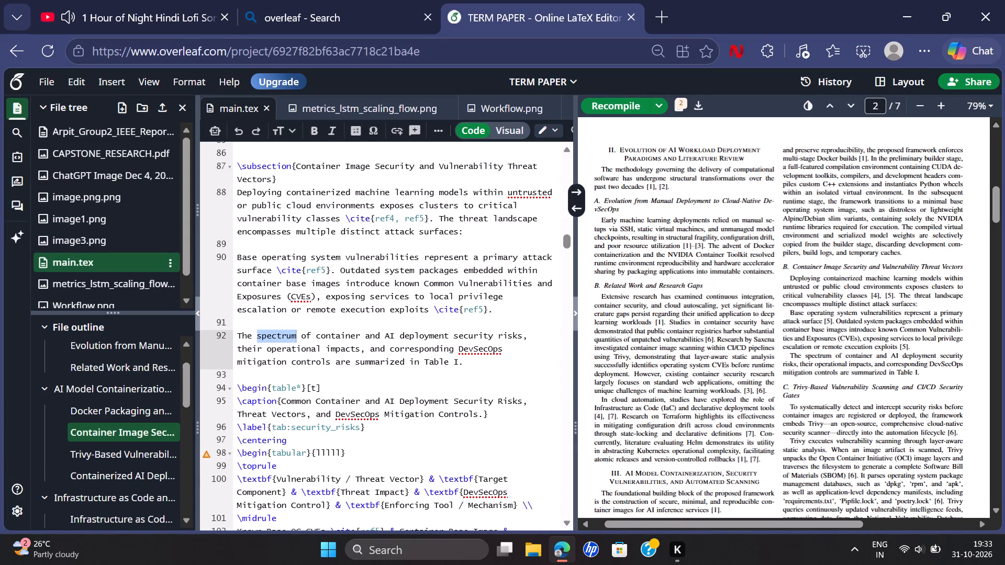
left_click(238, 337)
key("BackSpace")
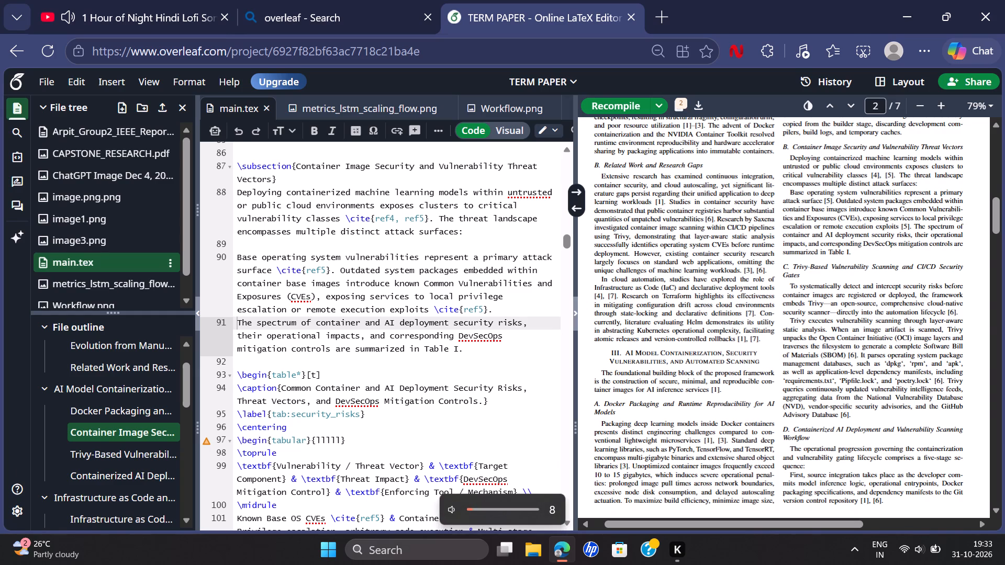
scroll(803, 349, "down", 16)
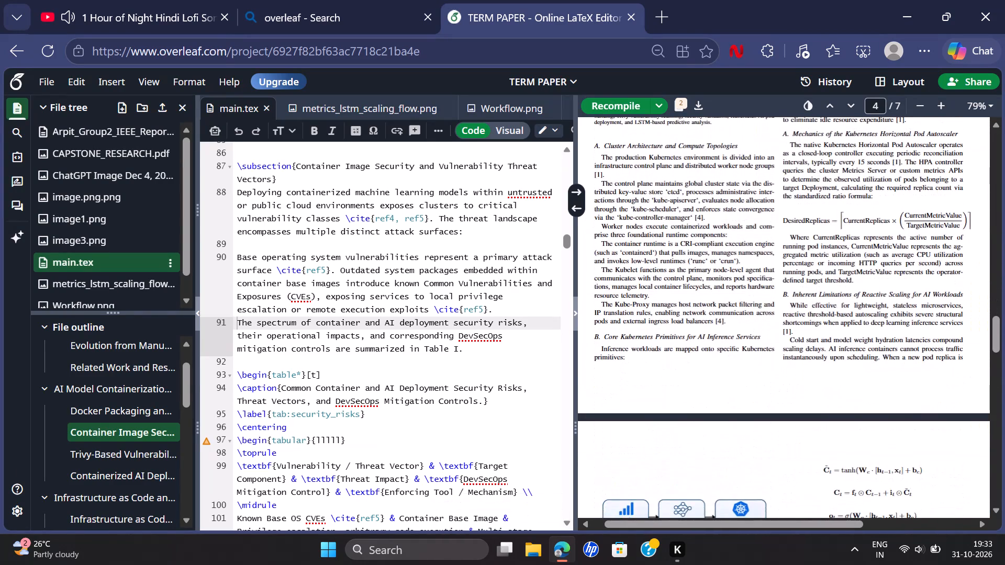
scroll(803, 349, "down", 4)
scroll(803, 349, "up", 1)
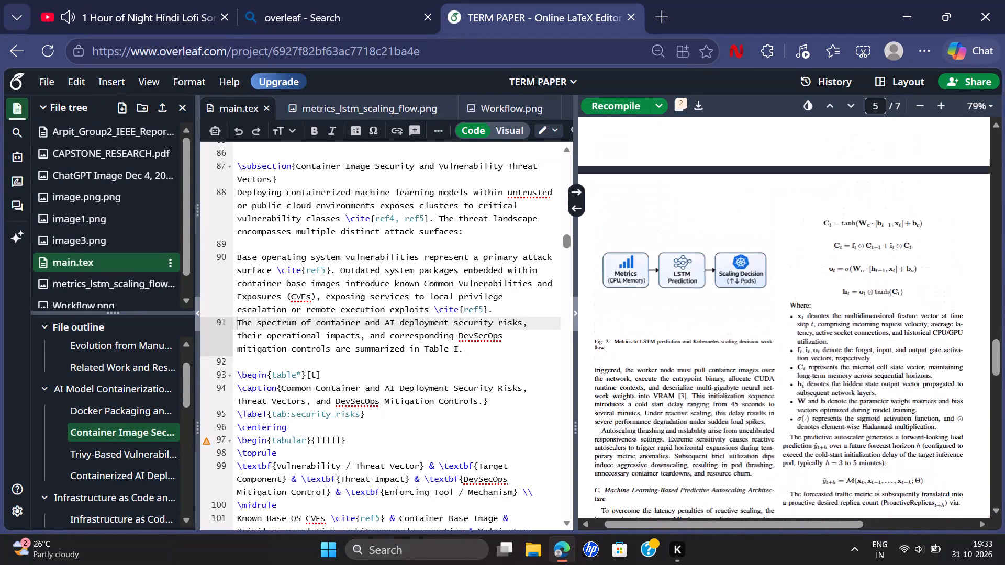
scroll(803, 349, "down", 3)
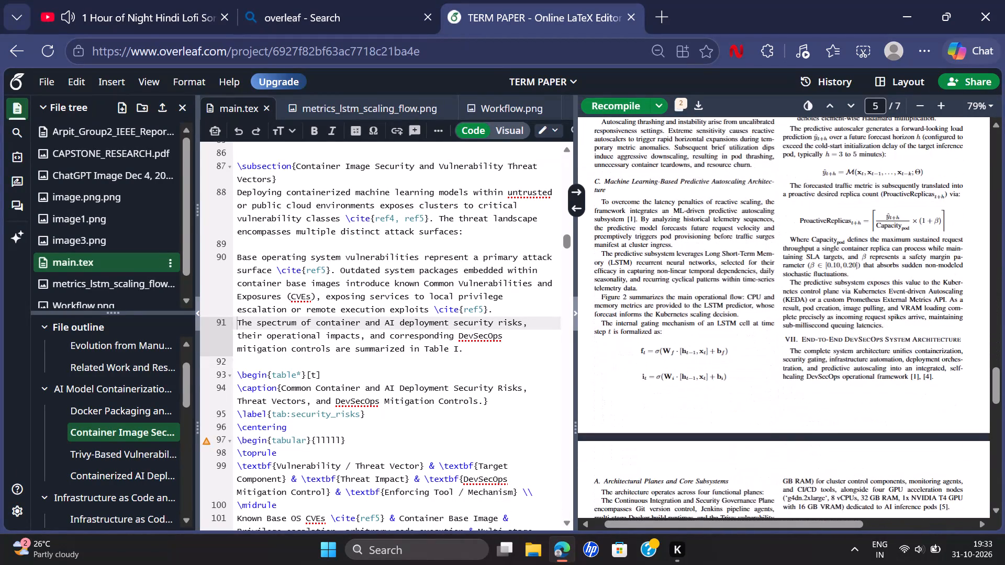
scroll(797, 298, "down", 4)
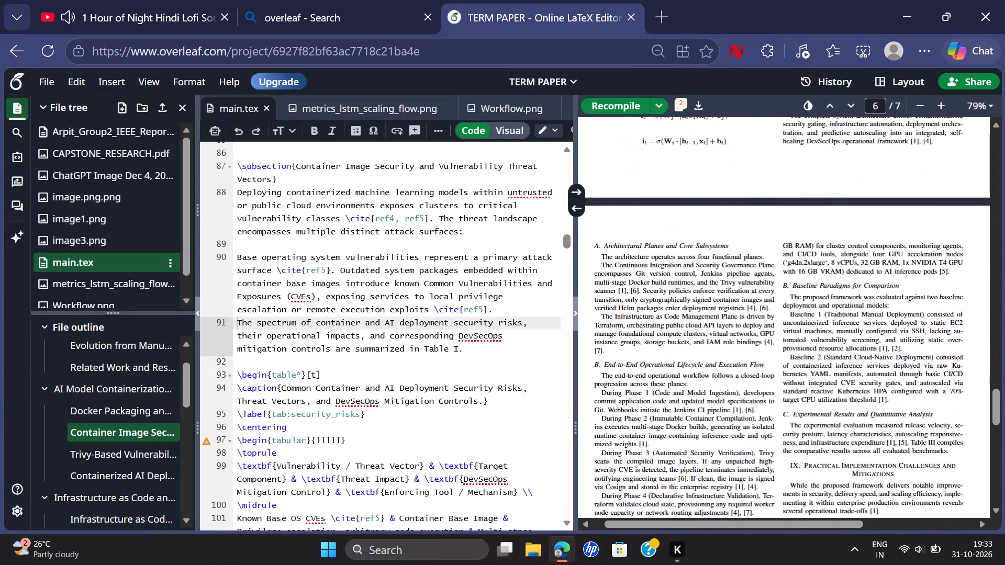
scroll(797, 298, "down", 2)
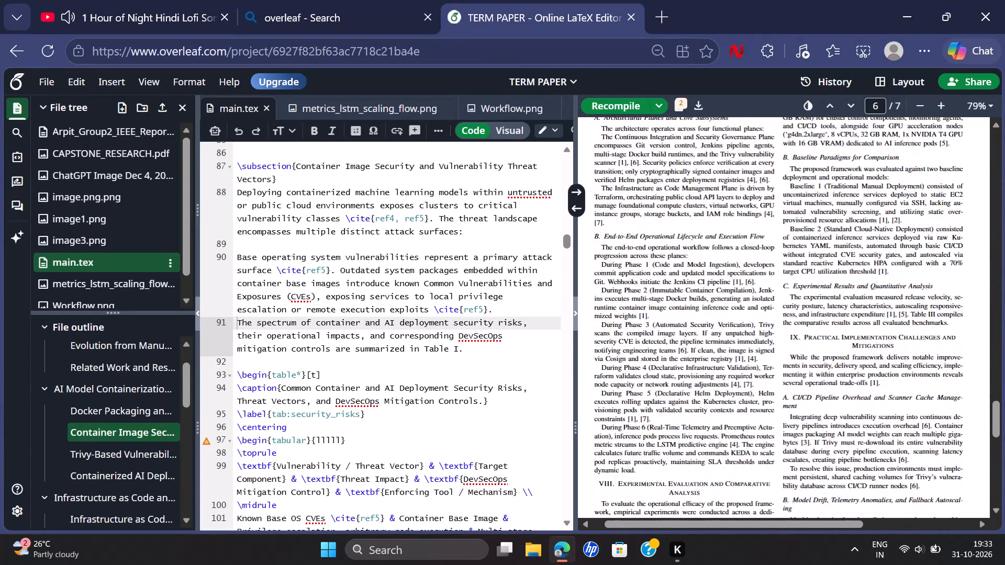
scroll(797, 298, "down", 2)
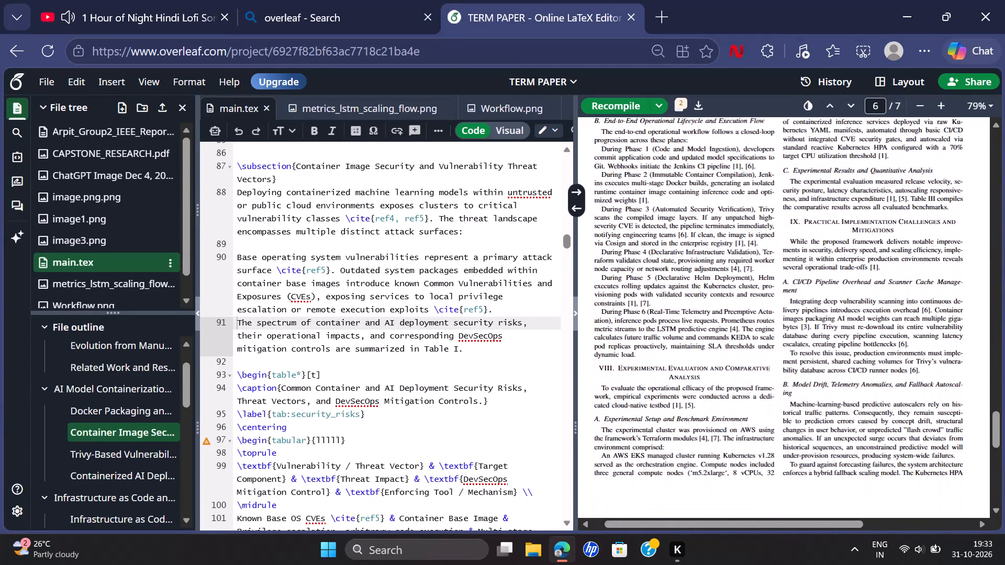
scroll(797, 298, "down", 5)
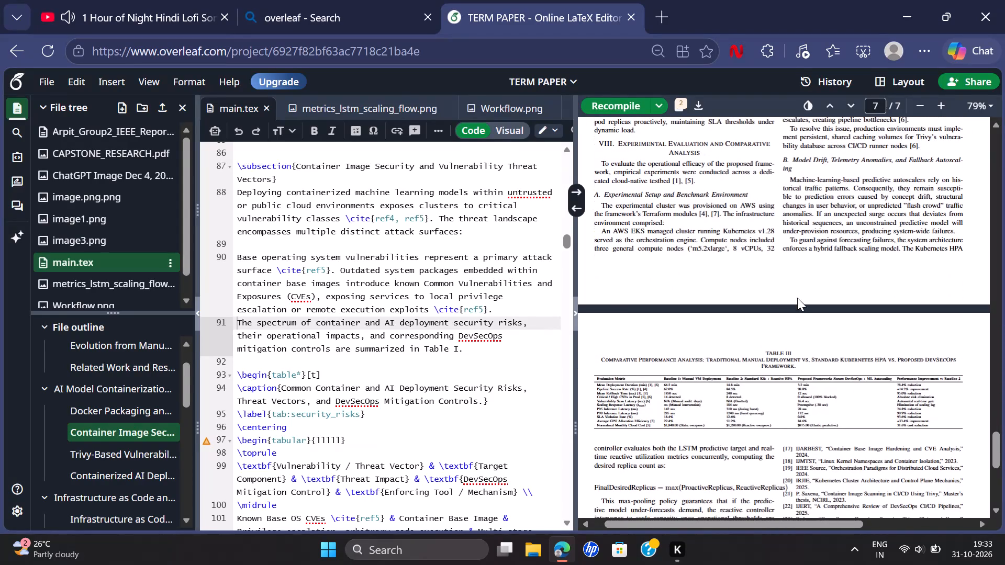
scroll(797, 298, "up", 1)
scroll(797, 298, "down", 2)
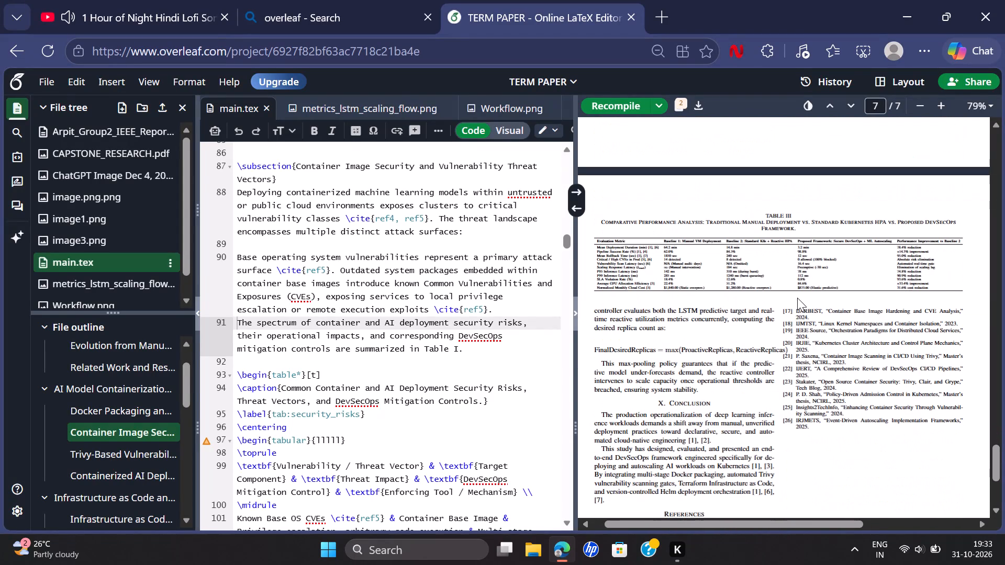
scroll(797, 298, "down", 2)
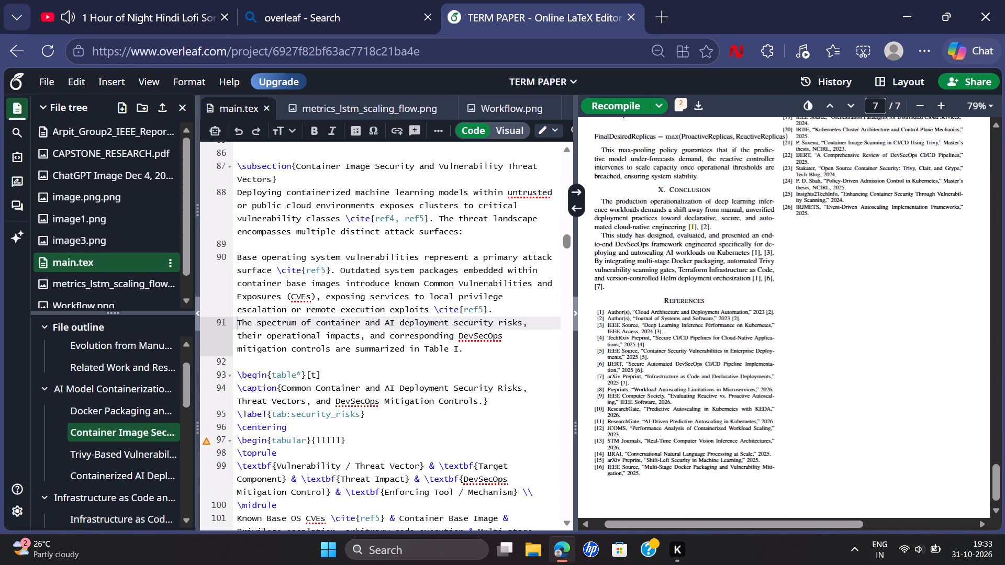
Look back from page 7 to page 2 and examine the page break before Table I.
scroll(770, 277, "up", 2)
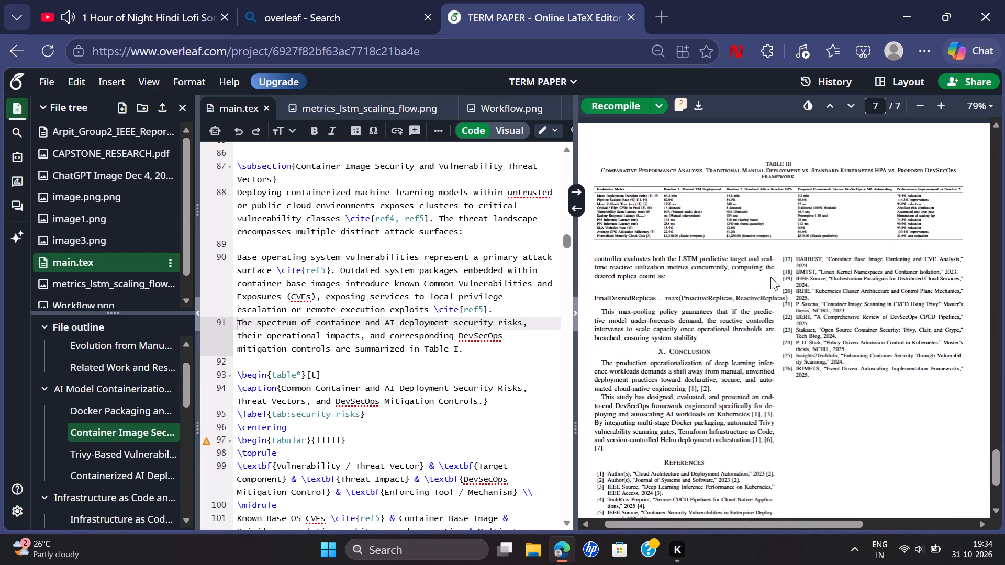
scroll(770, 277, "up", 9)
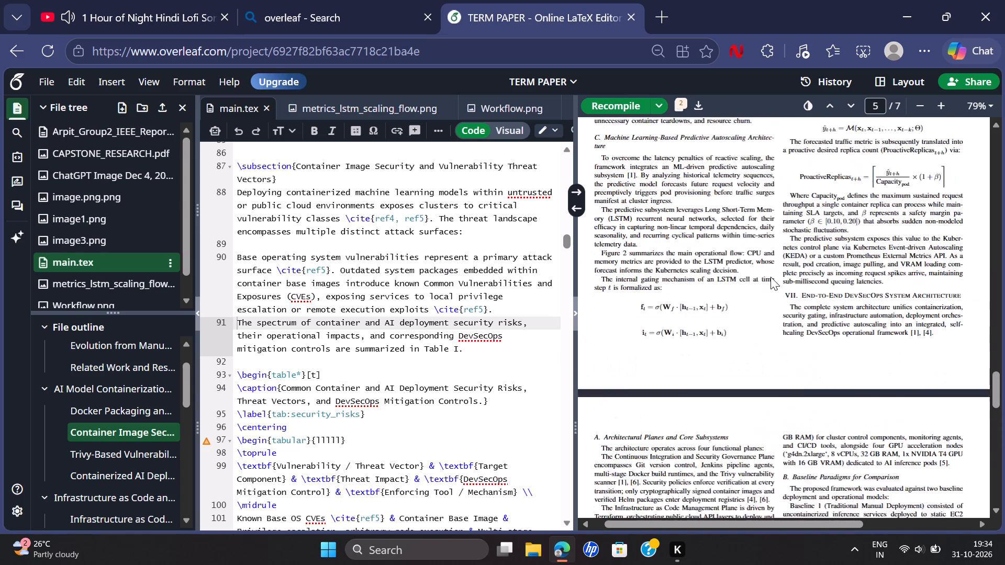
scroll(770, 277, "up", 13)
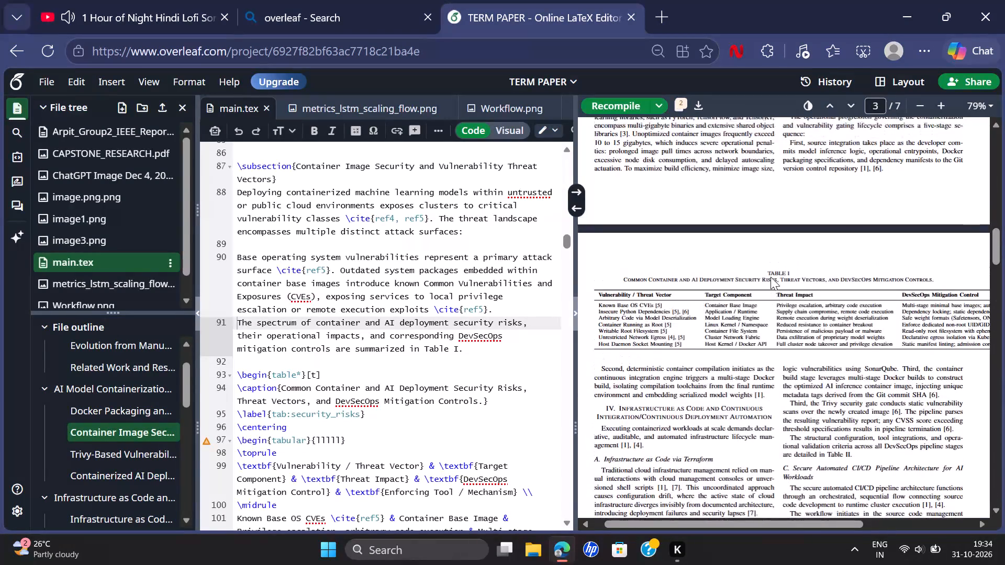
scroll(770, 277, "up", 3)
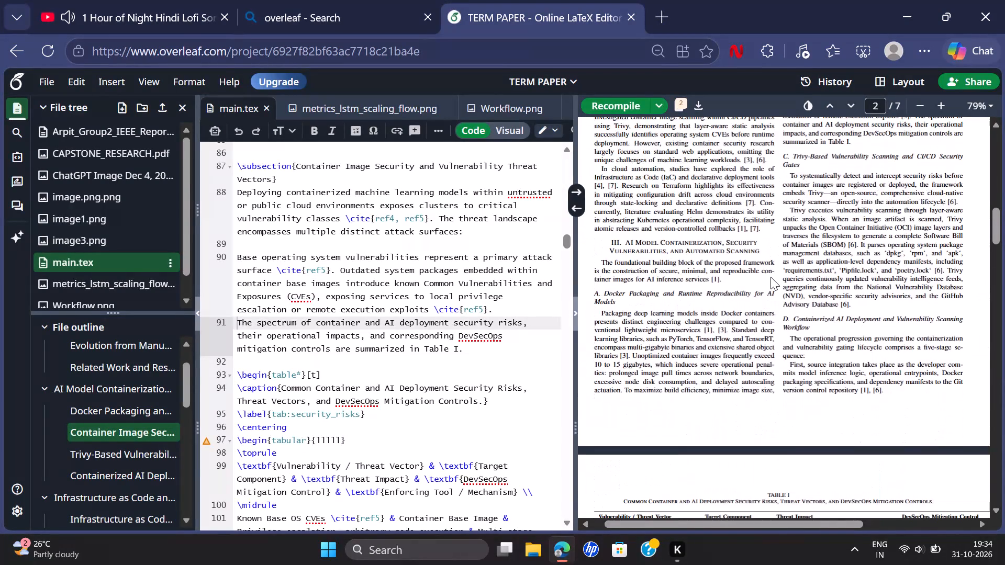
scroll(770, 277, "up", 2)
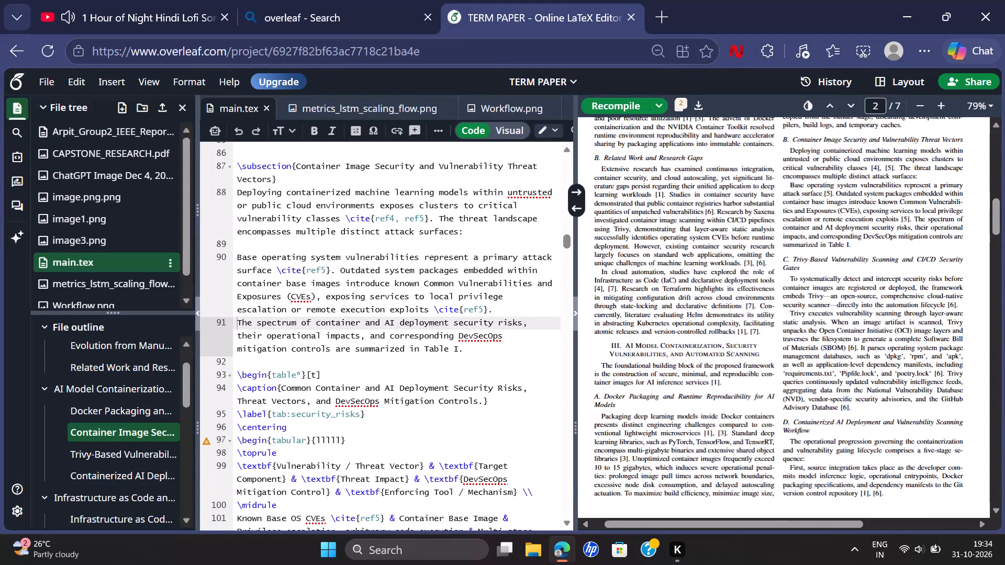
scroll(770, 277, "down", 2)
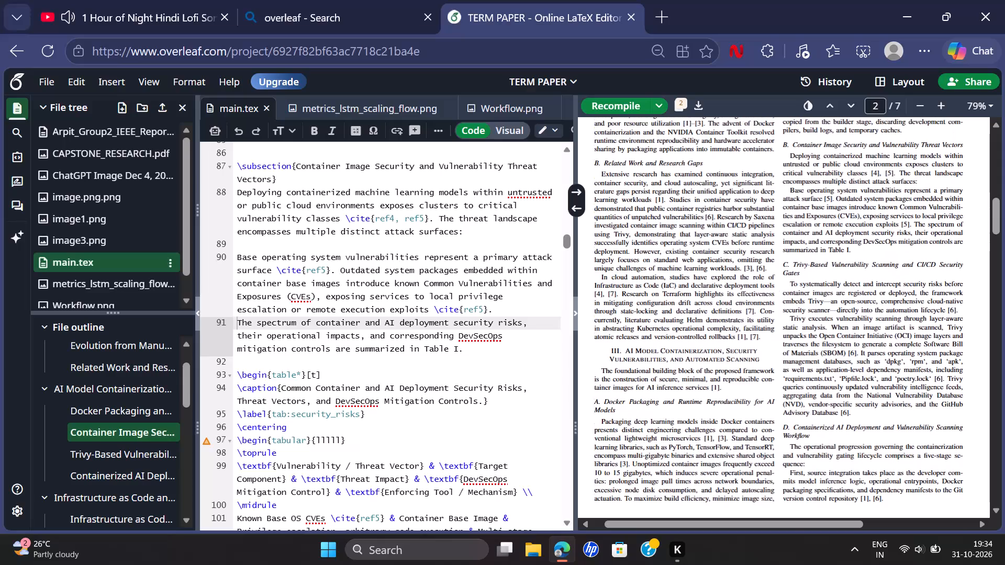
scroll(770, 277, "down", 1)
scroll(770, 277, "up", 2)
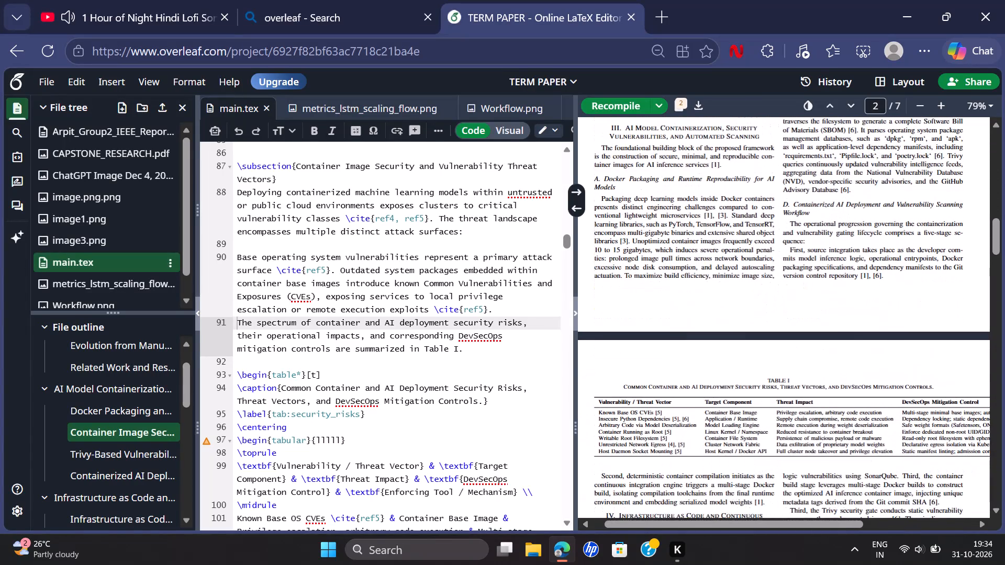
scroll(770, 277, "up", 1)
scroll(770, 277, "down", 5)
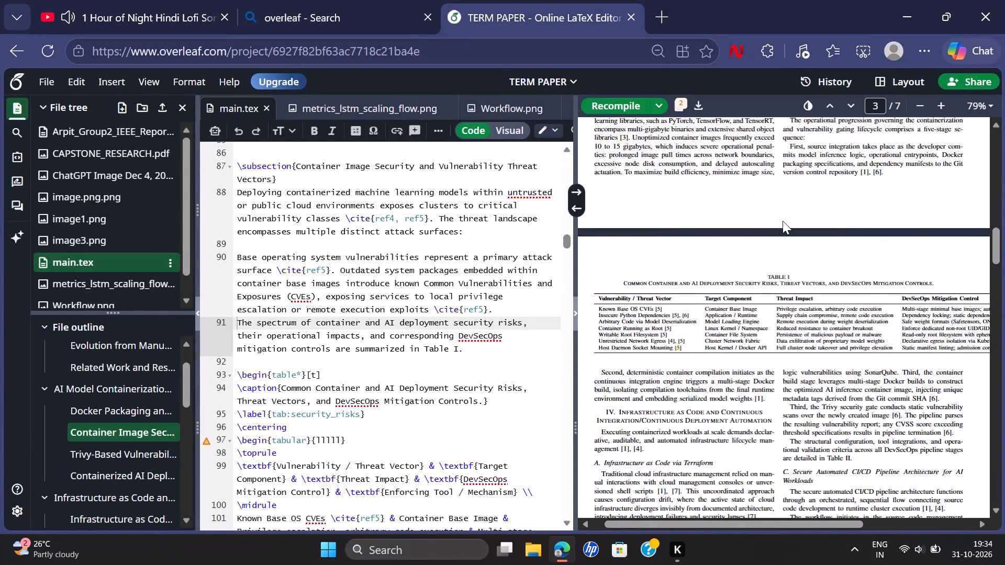
Delete the Introduction paragraph starting "Predictive autoscaling: LSTM based forecasting component", along with the surplus blank line.
scroll(783, 221, "up", 7)
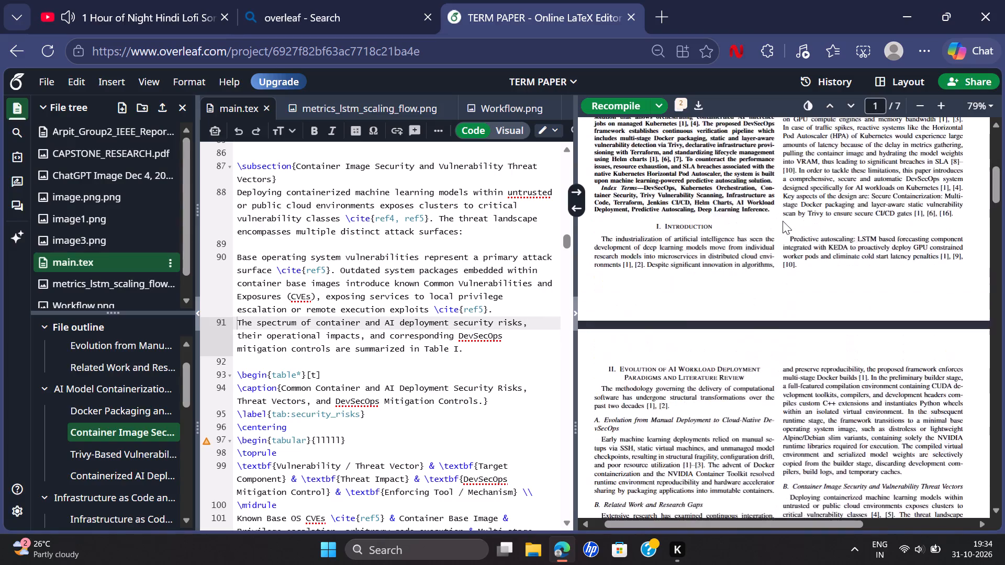
scroll(783, 221, "up", 2)
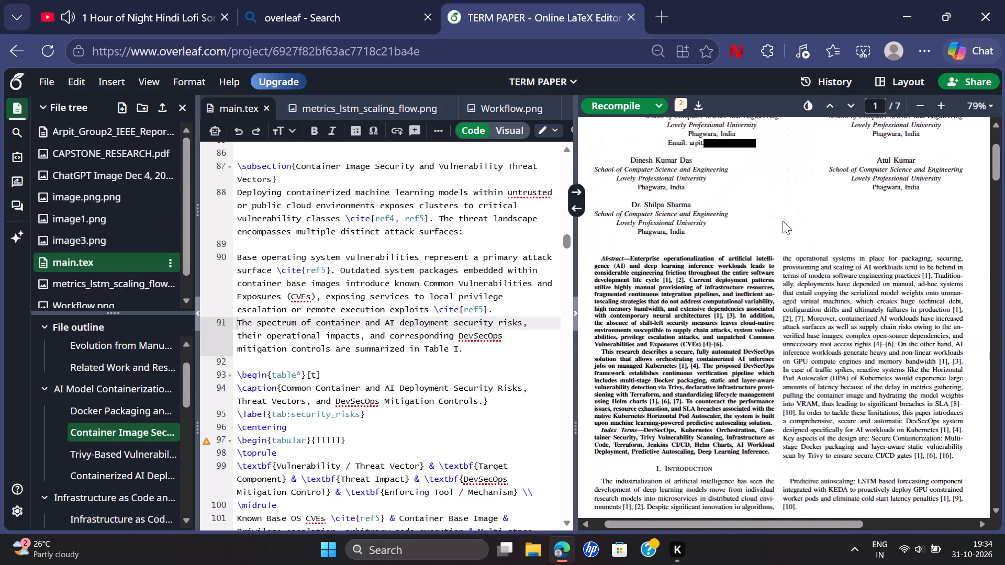
scroll(783, 221, "down", 2)
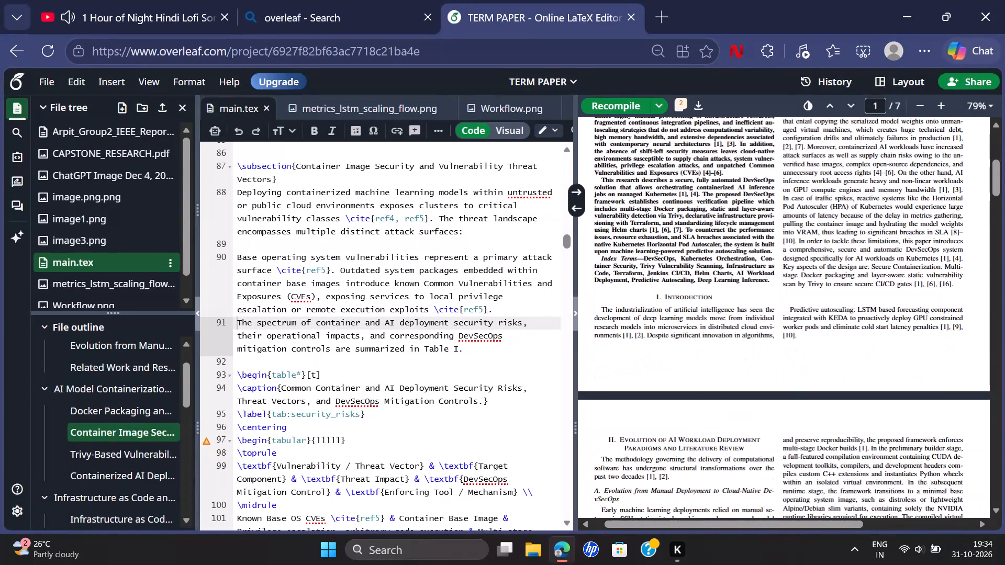
double_click(797, 307)
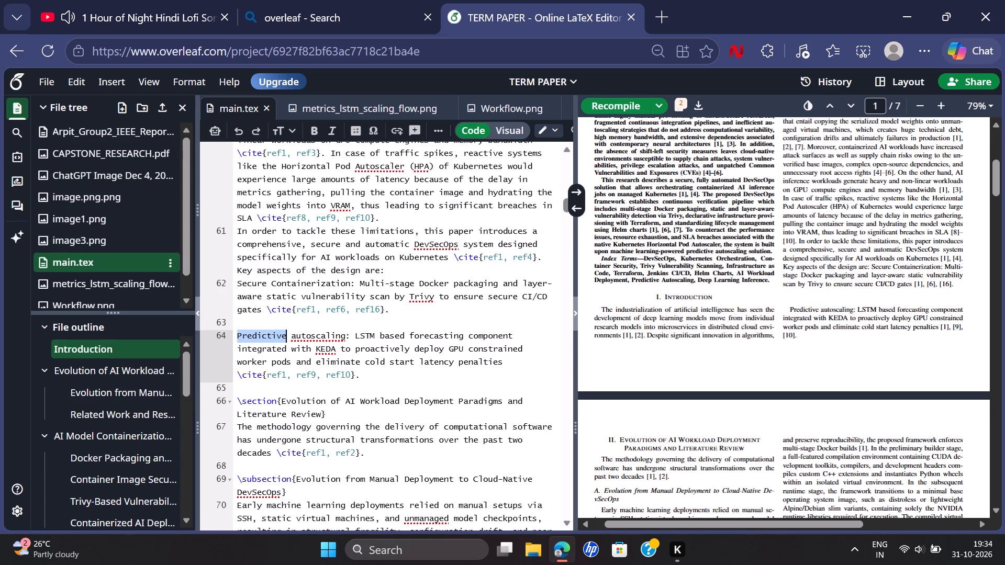
left_click(237, 333)
left_click_drag(237, 333, 386, 376)
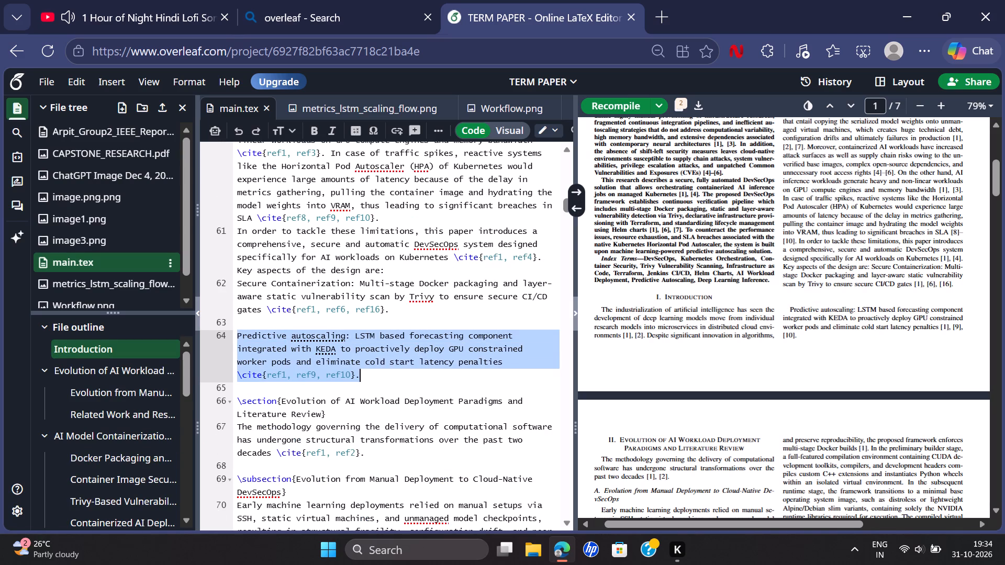
left_click_drag(386, 376, 386, 377)
key("BackSpace")
key("BackSpace")
key("BackSpace")
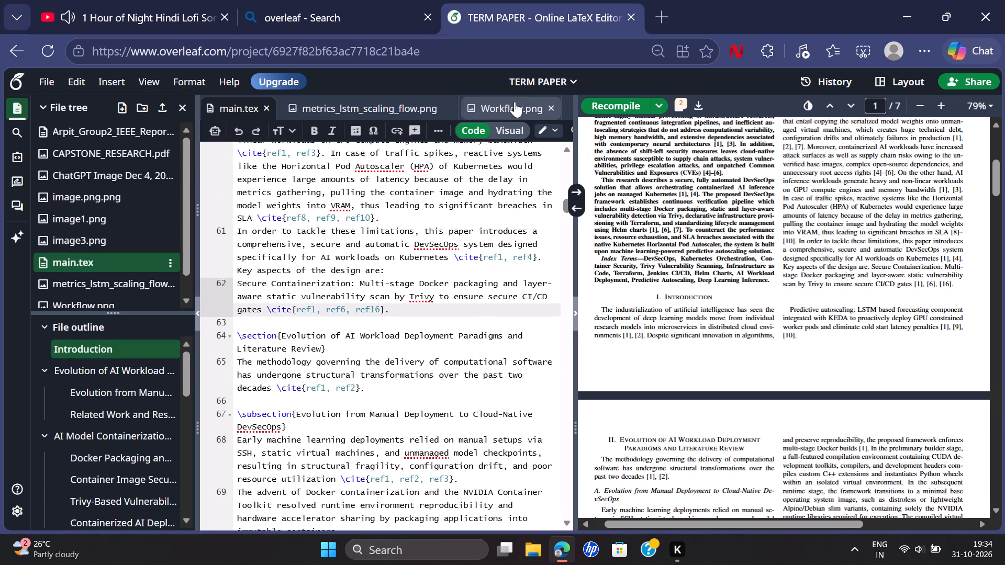
Recompile the paper without the predictive autoscaling paragraph and check the layout of pages 1 and 2.
left_click(600, 107)
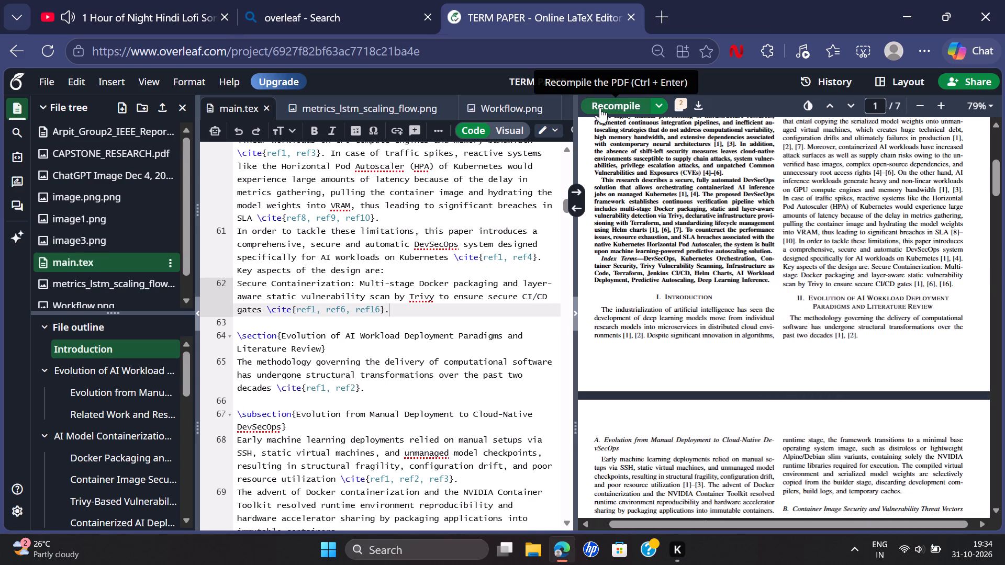
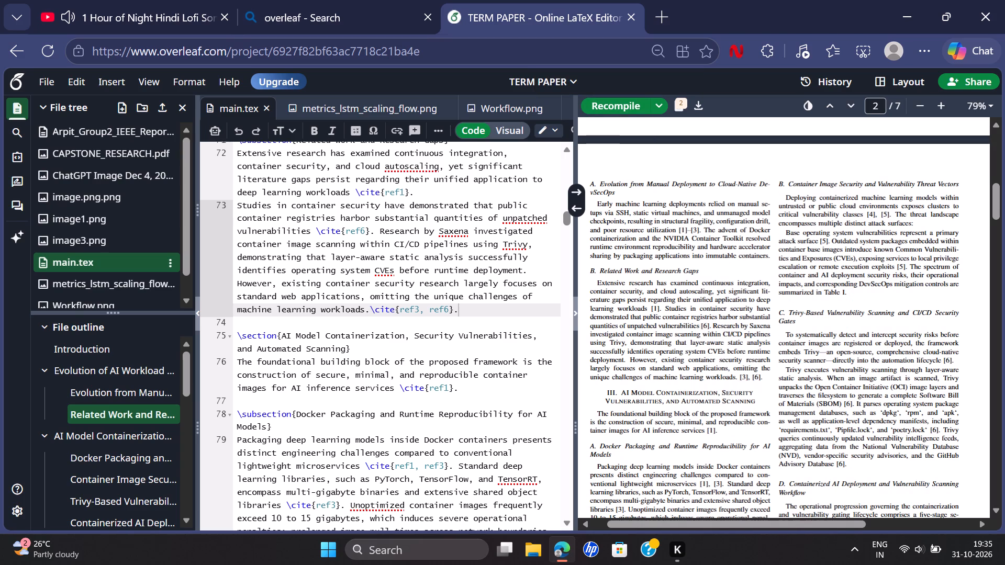
Delete the text of the Trivy-Based Vulnerability Scanning paragraph starting "To systematically detect and intercept security risks" and recompile the paper.
scroll(781, 279, "down", 1)
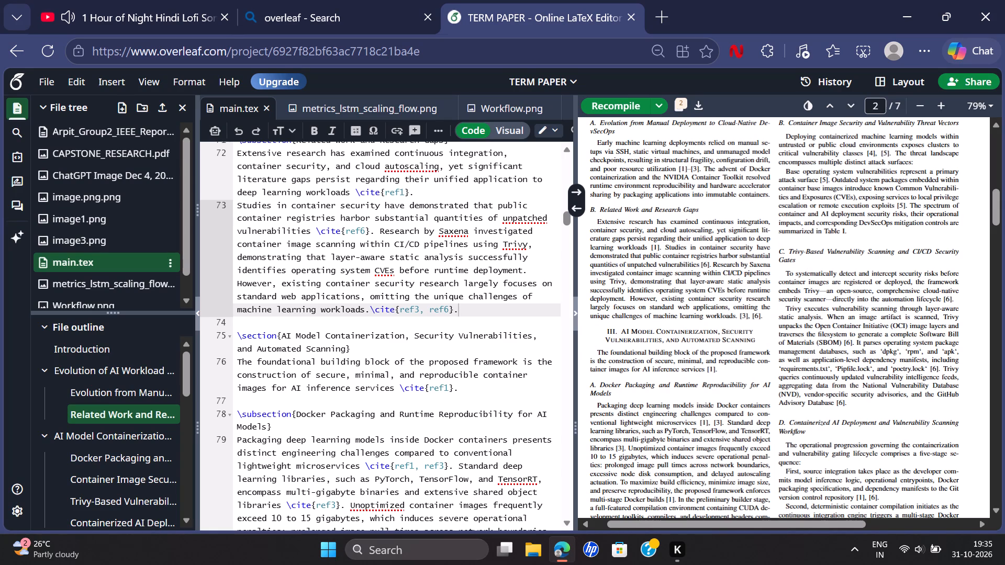
double_click(797, 273)
left_click_drag(237, 334, 260, 337)
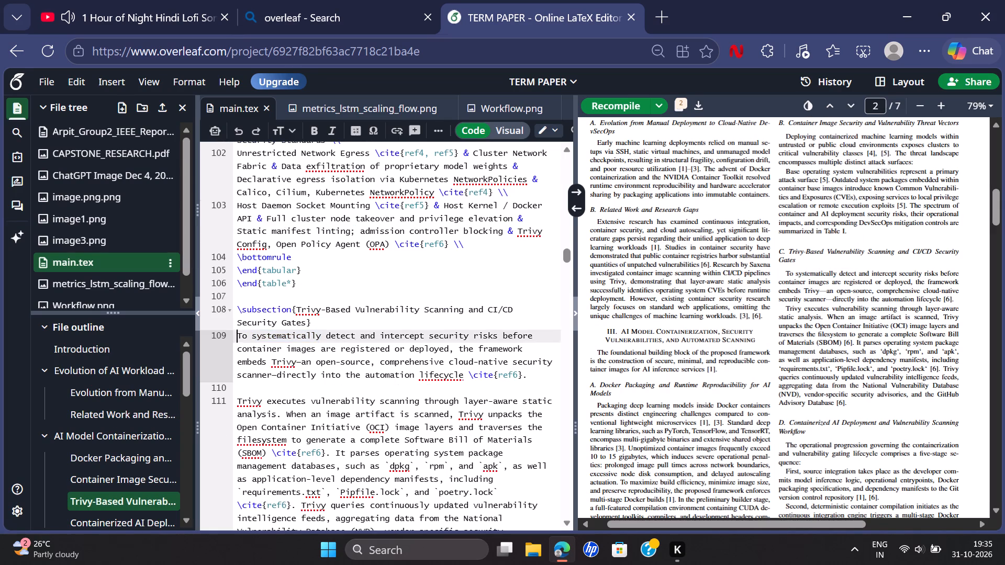
left_click_drag(260, 337, 523, 376)
key("BackSpace")
key("BackSpace")
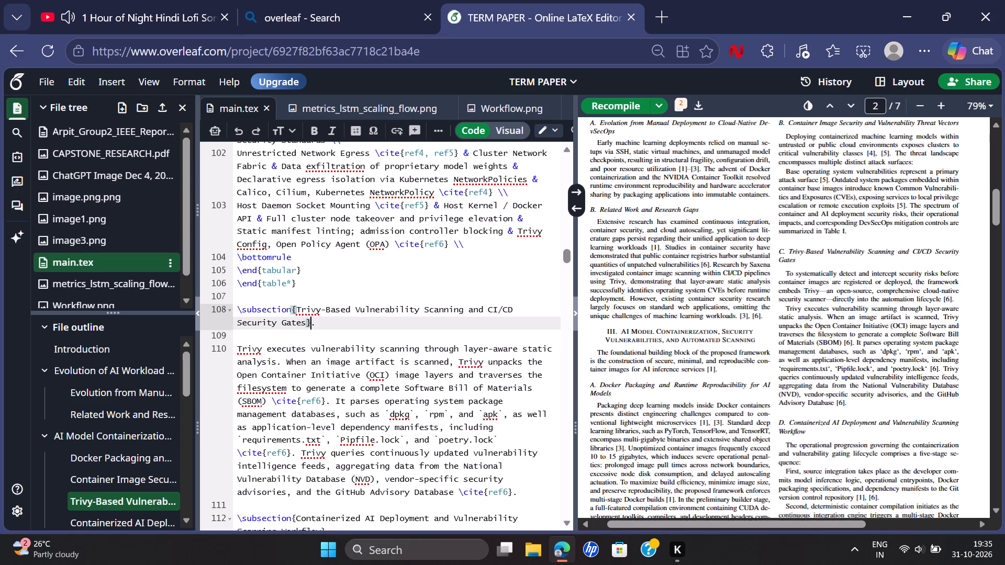
left_click(614, 101)
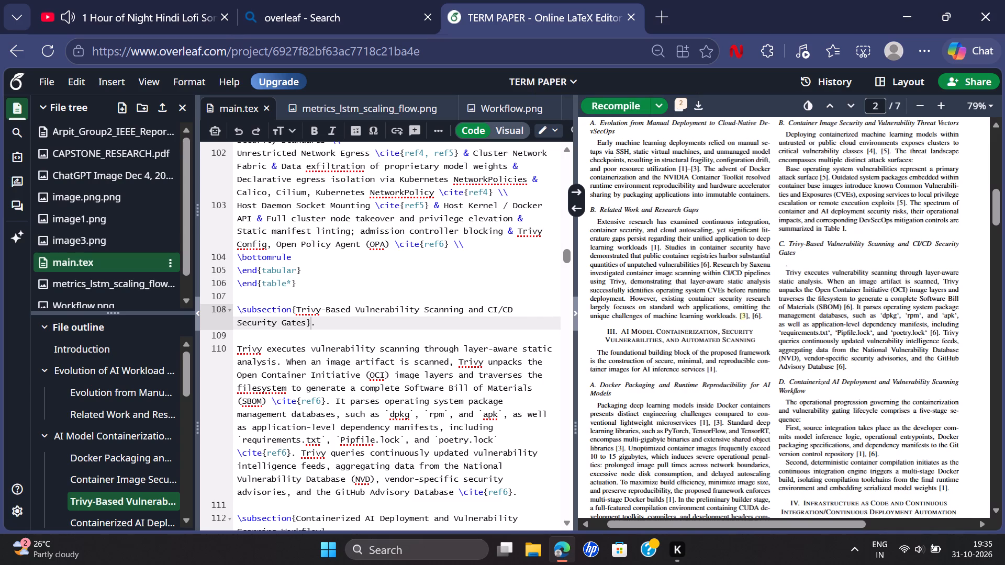
Remove the blank line before the paragraph starting "Trivy executes vulnerability scanning" and recompile the paper.
left_click(238, 348)
key("BackSpace")
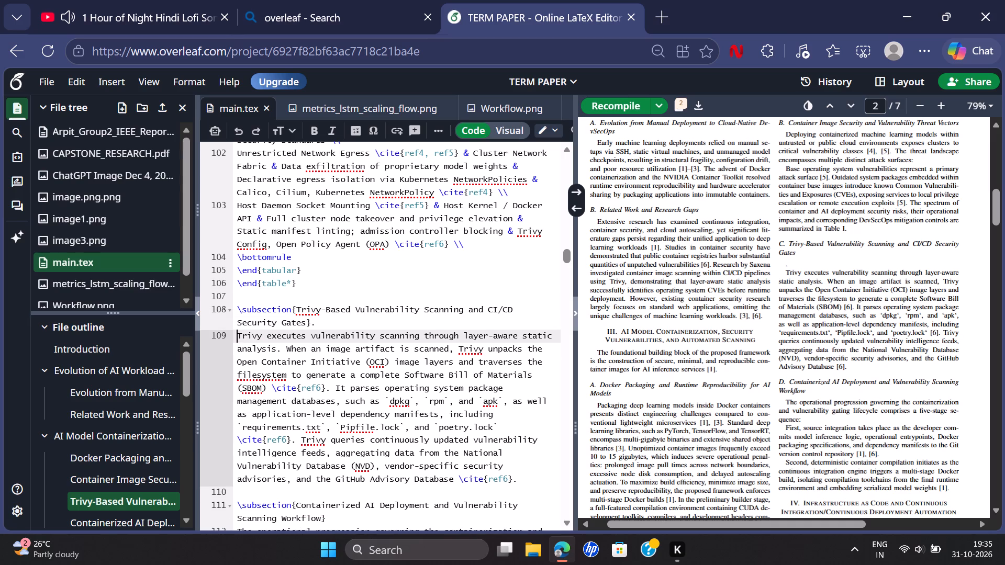
left_click(604, 101)
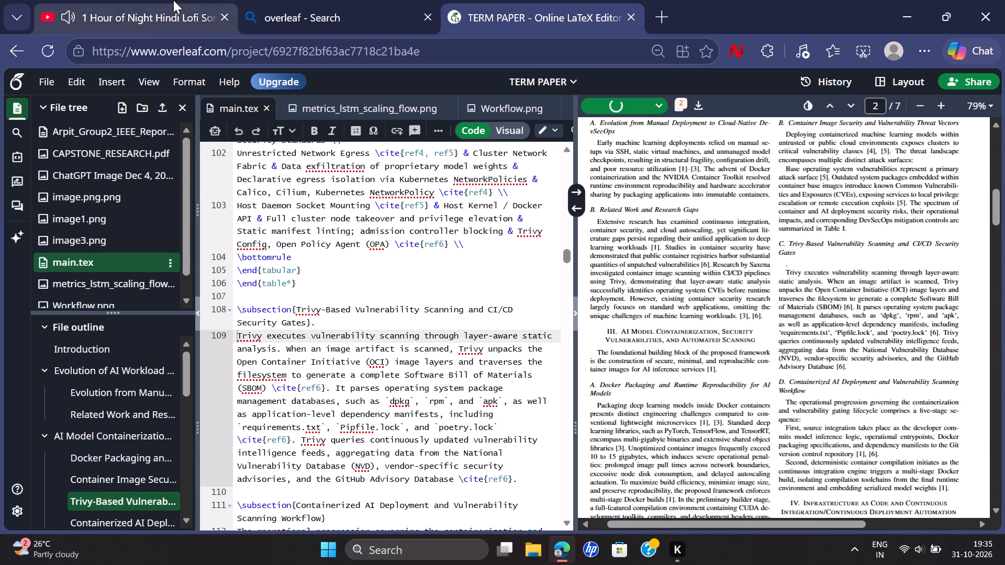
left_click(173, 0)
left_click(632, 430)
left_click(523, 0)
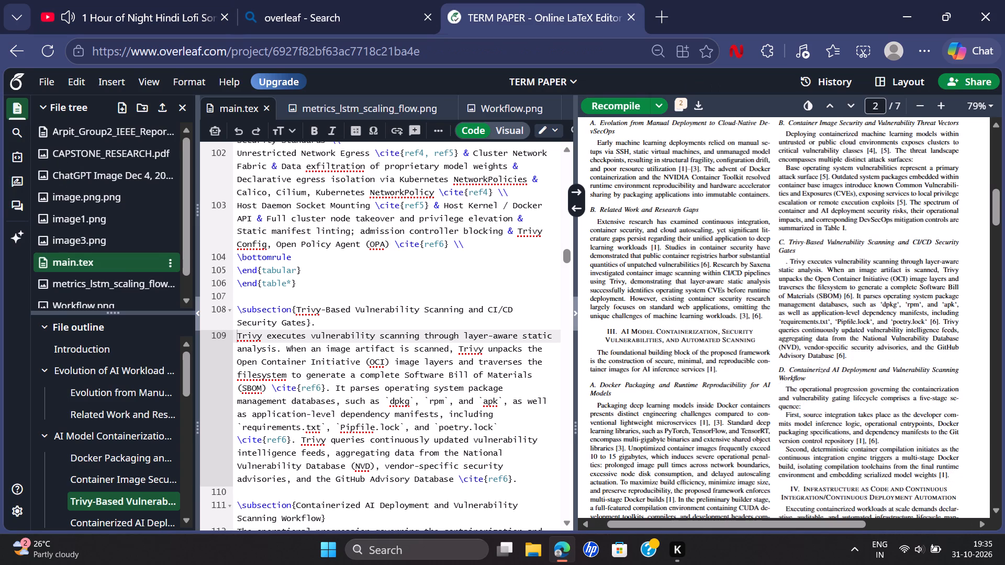
Examine the recompiled page 2, checking the trimmed Related Work and Trivy subsections and the column layout down to the page end.
scroll(806, 320, "up", 1)
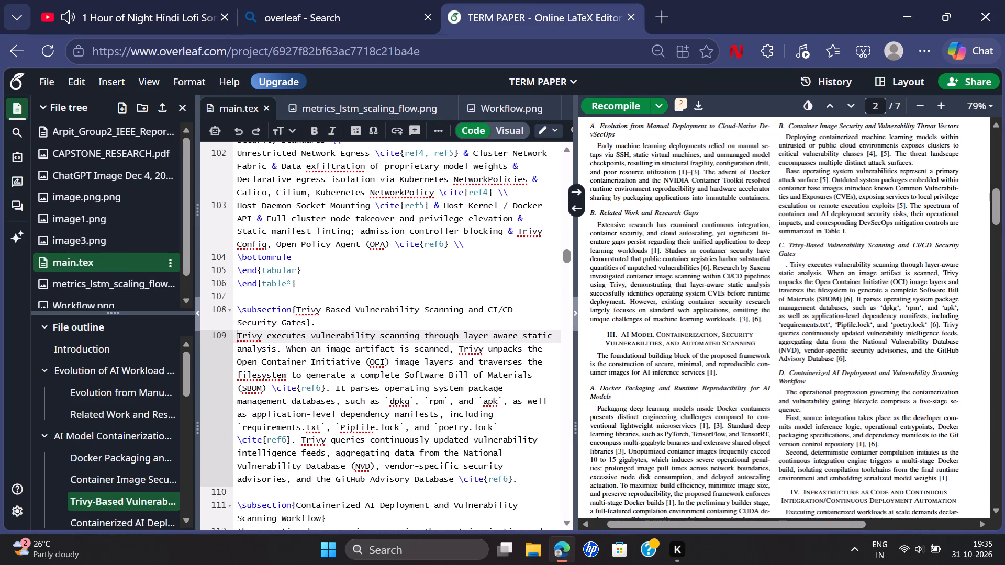
scroll(806, 320, "up", 1)
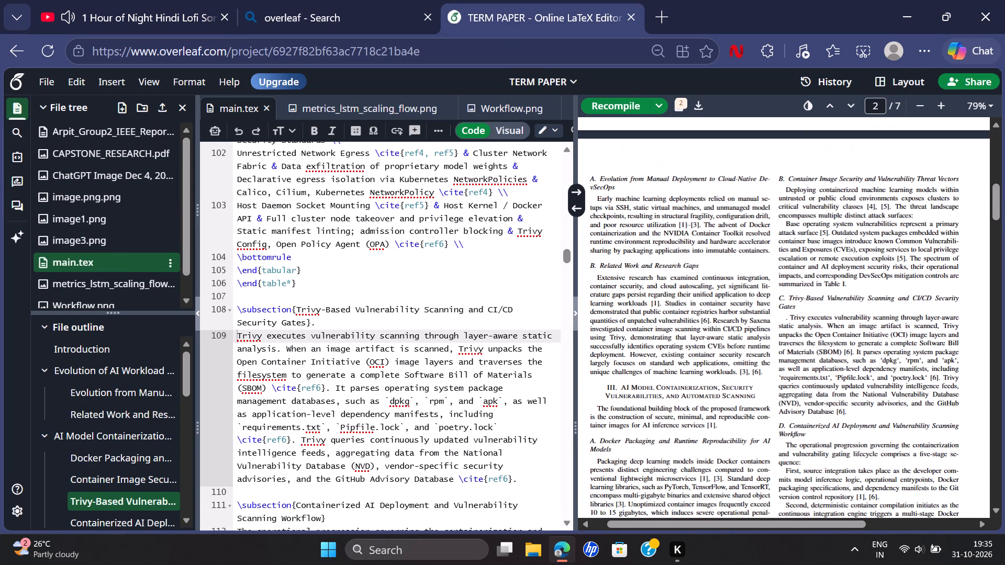
scroll(806, 320, "up", 1)
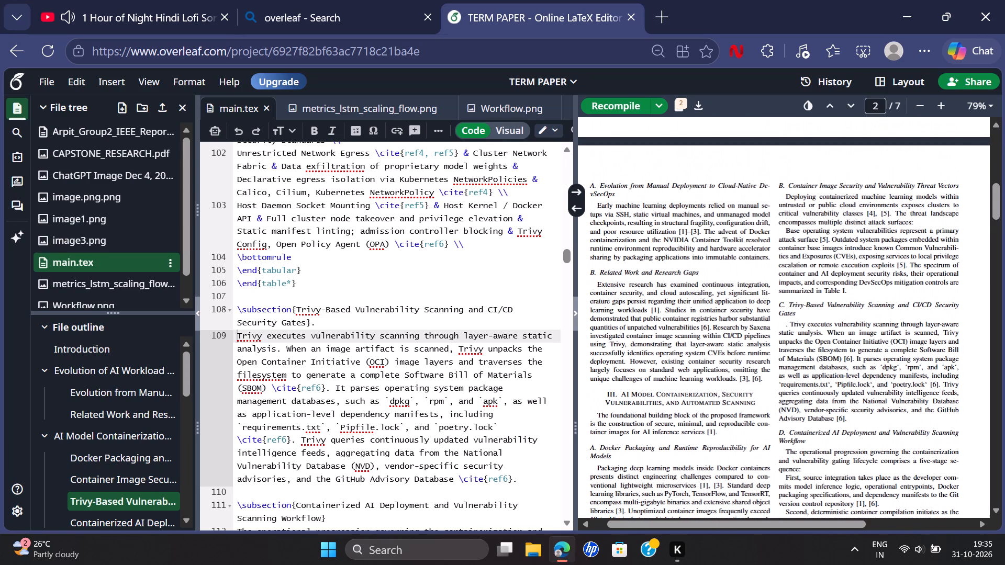
scroll(806, 320, "up", 3)
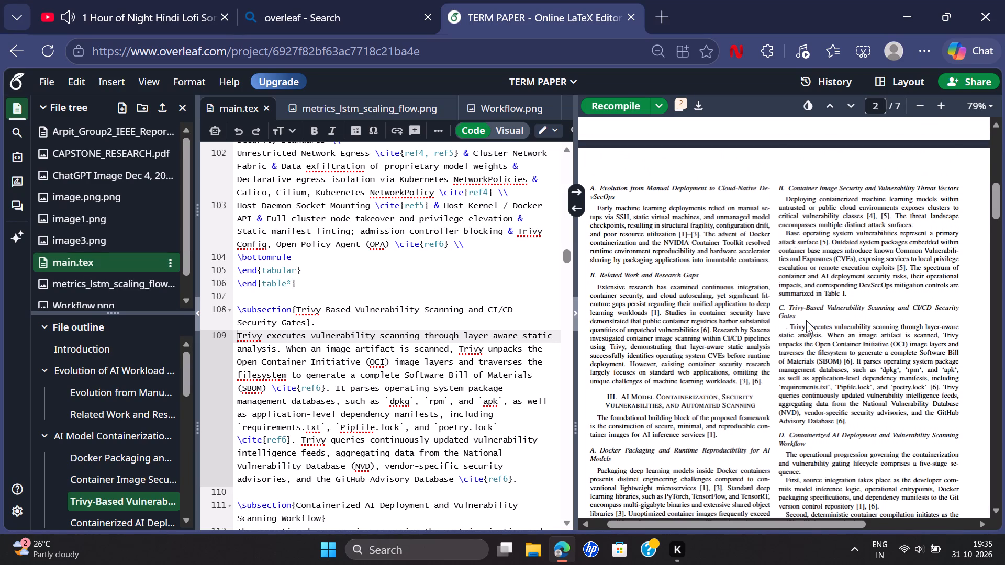
scroll(806, 320, "down", 2)
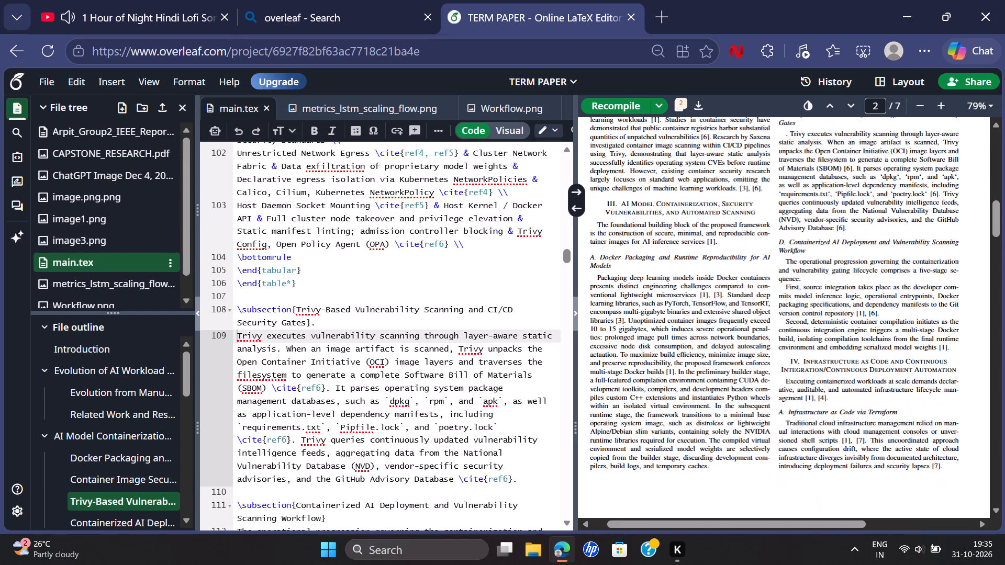
scroll(679, 402, "up", 1)
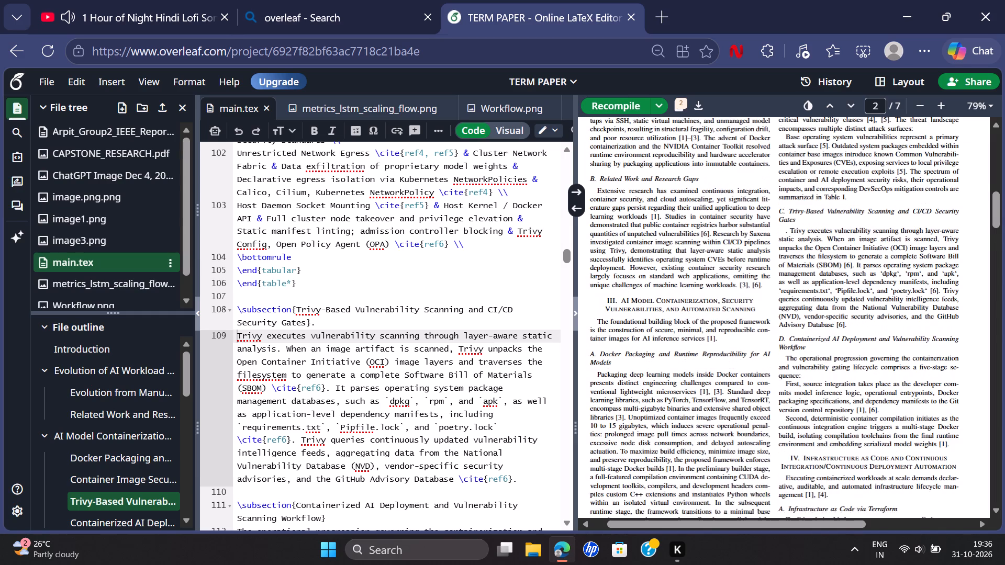
scroll(679, 402, "up", 2)
scroll(679, 402, "down", 2)
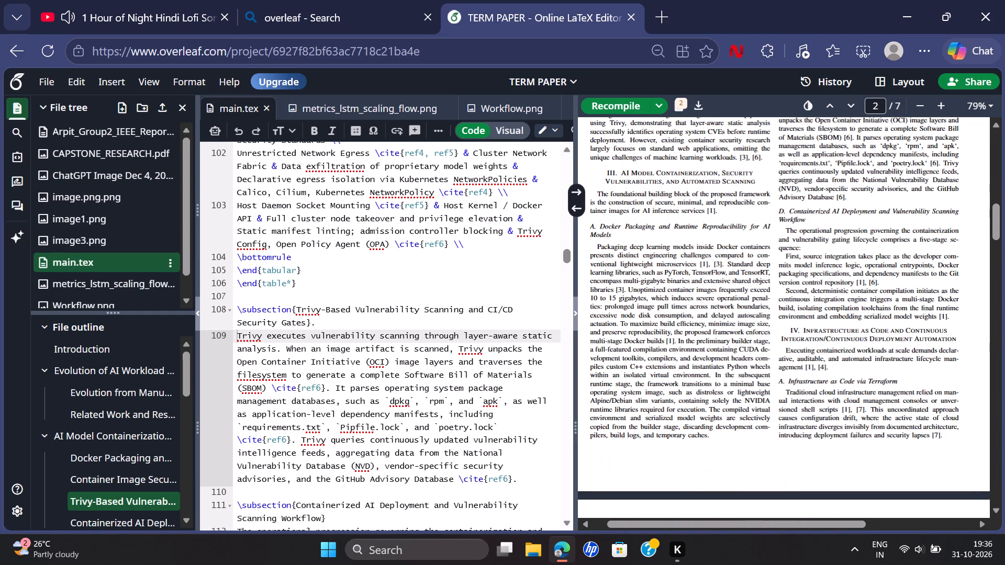
Delete the Docker Packaging text from "In the subsequent runtime stage" to the paragraph's end, drop one blank line below, and recompile.
double_click(756, 400)
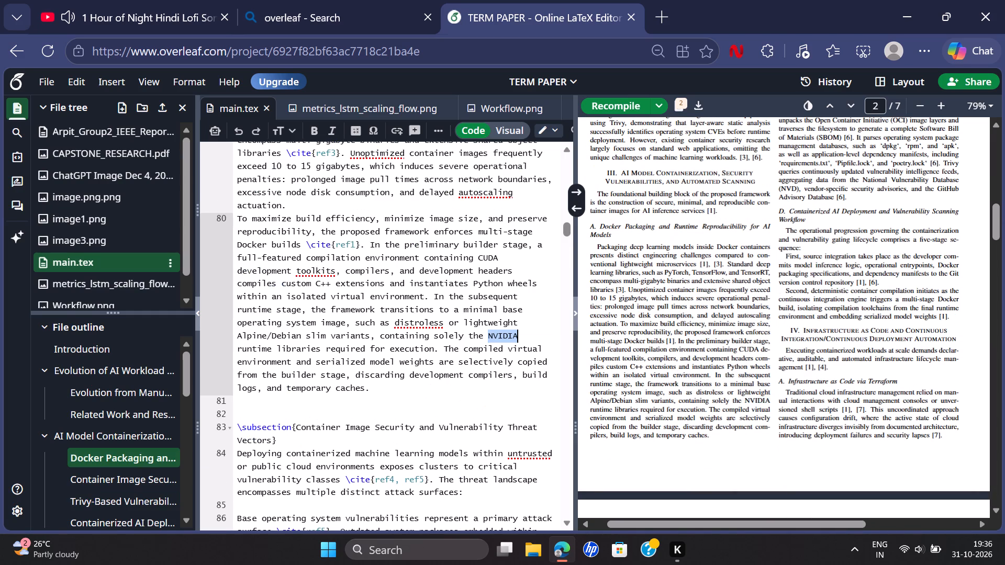
left_click_drag(433, 294, 485, 331)
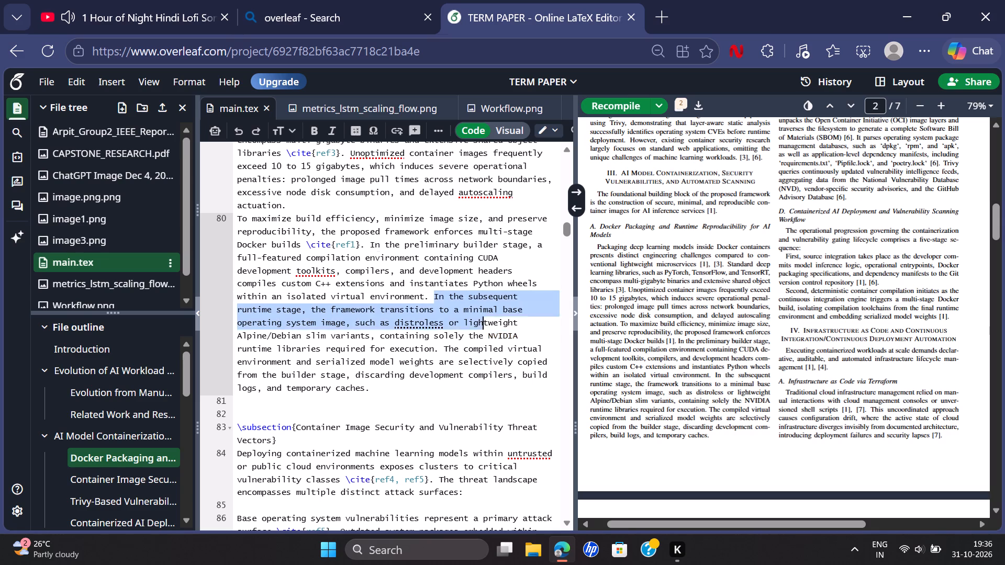
left_click_drag(485, 331, 499, 386)
key("BackSpace")
key("BackSpace")
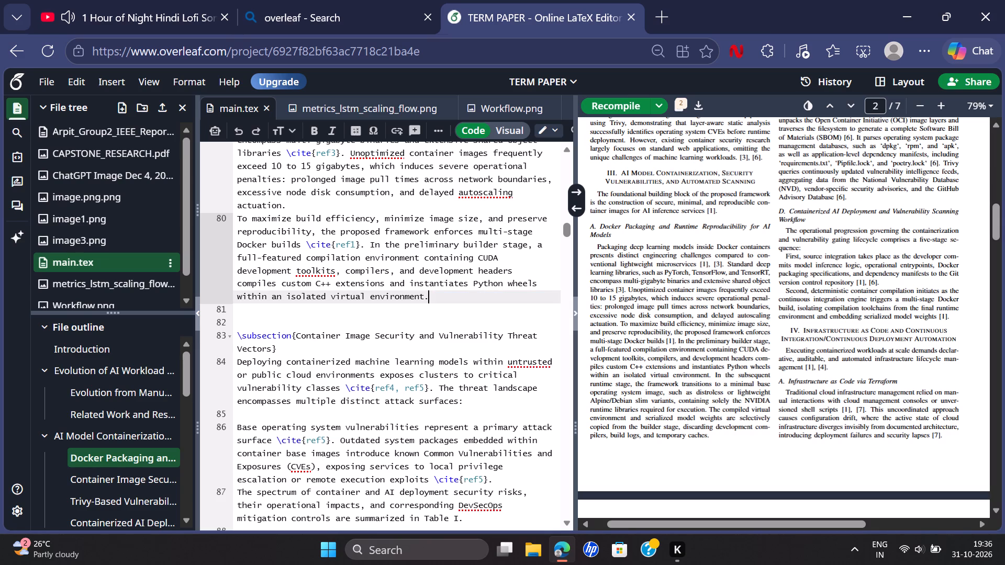
left_click(235, 336)
key("BackSpace")
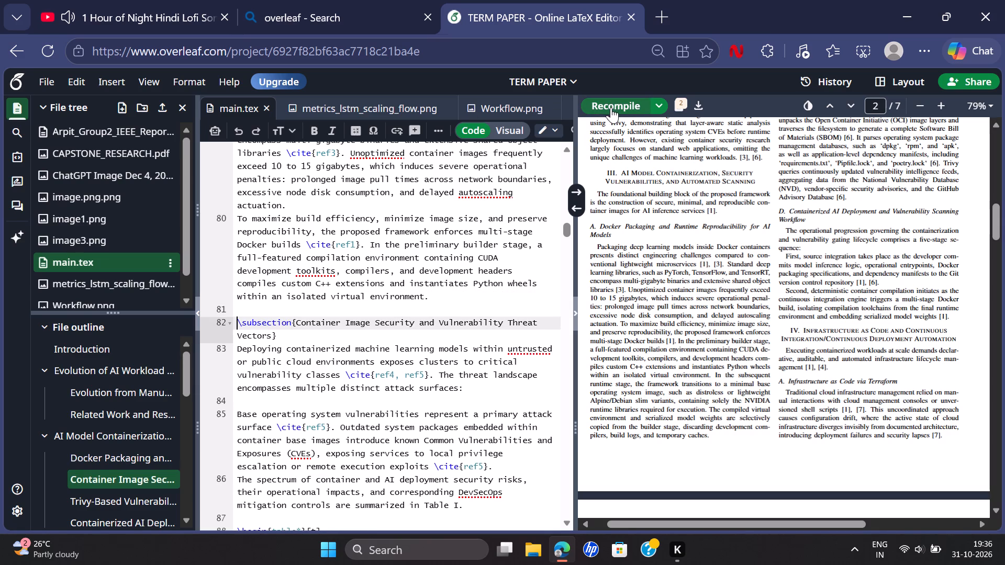
left_click(611, 107)
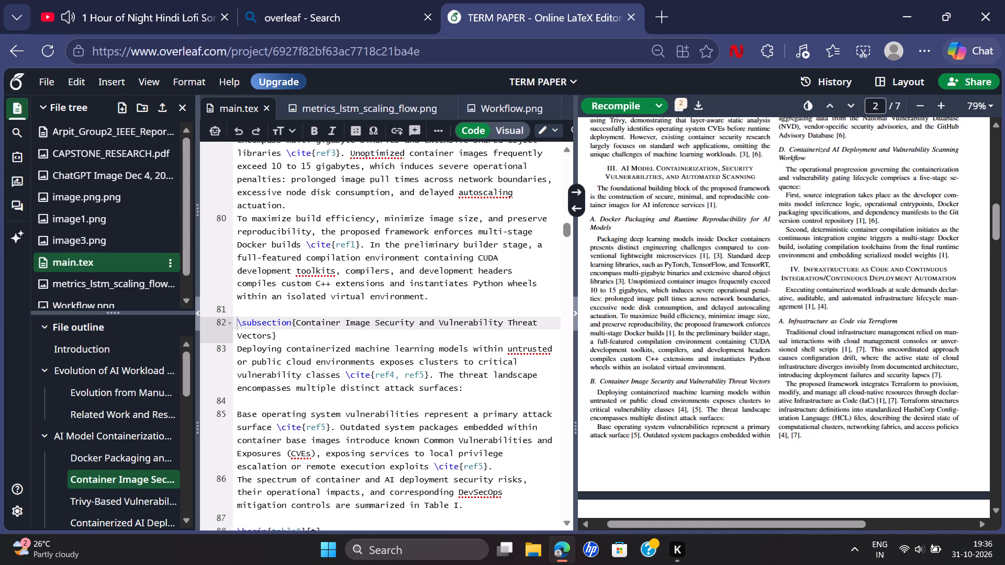
Delete the Docker Packaging sentence starting "In the preliminary builder stage" and recompile the paper.
double_click(701, 333)
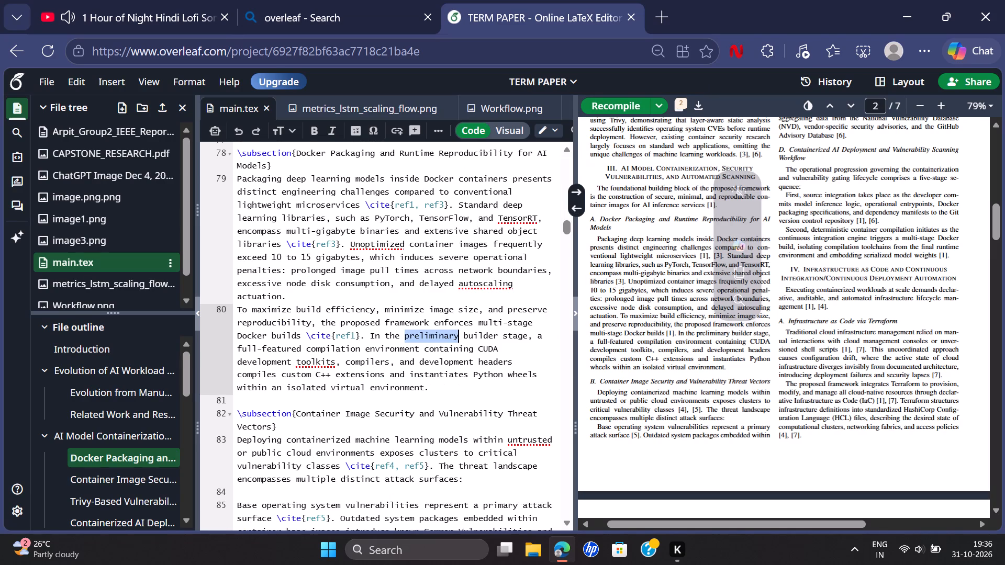
left_click_drag(370, 335, 426, 378)
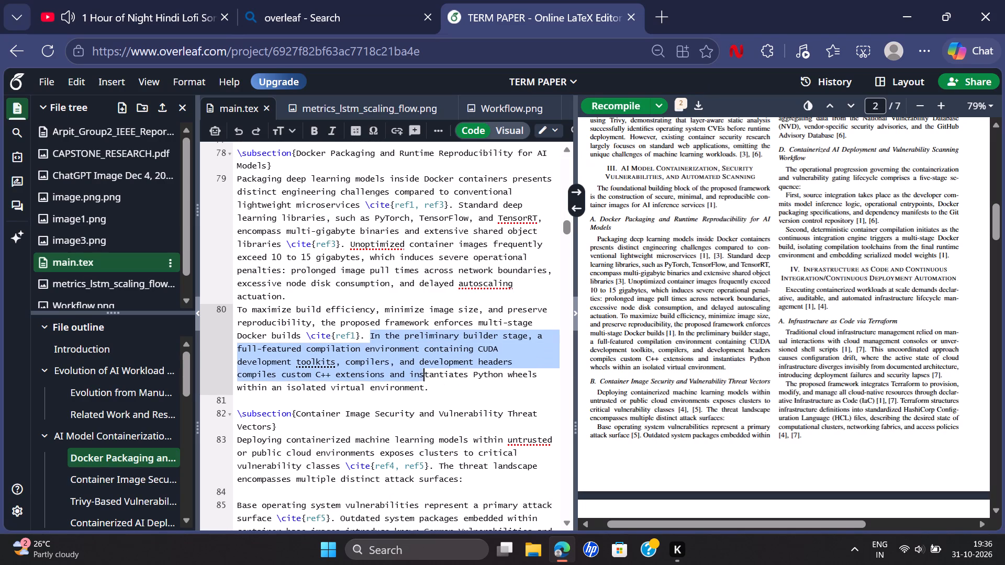
left_click_drag(426, 378, 433, 389)
key("BackSpace")
key("BackSpace")
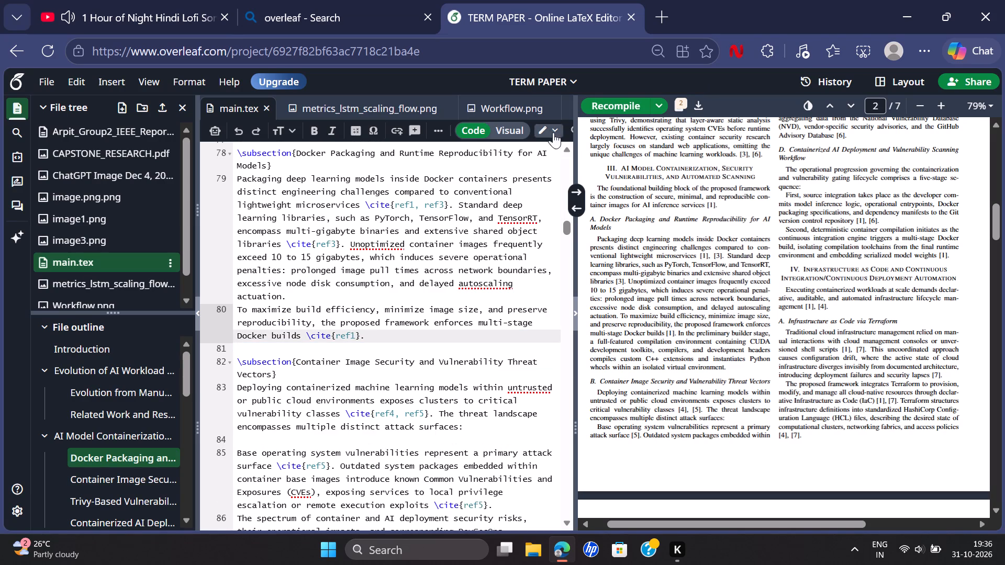
left_click(601, 100)
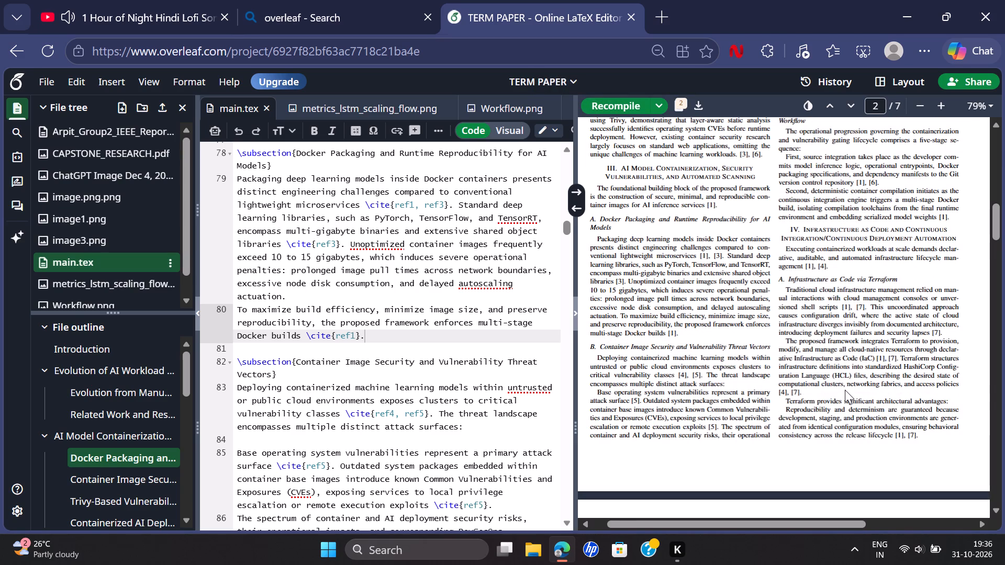
Delete the introductory sentence under the Kubernetes Orchestration and Workload Resource Management section along with its emptied line, and recompile the paper.
scroll(839, 393, "down", 2)
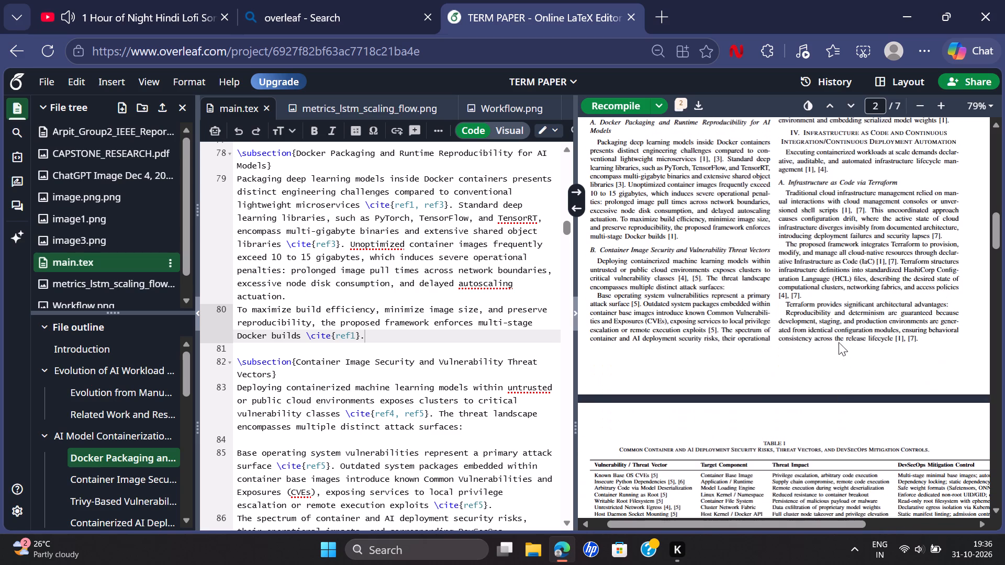
double_click(811, 304)
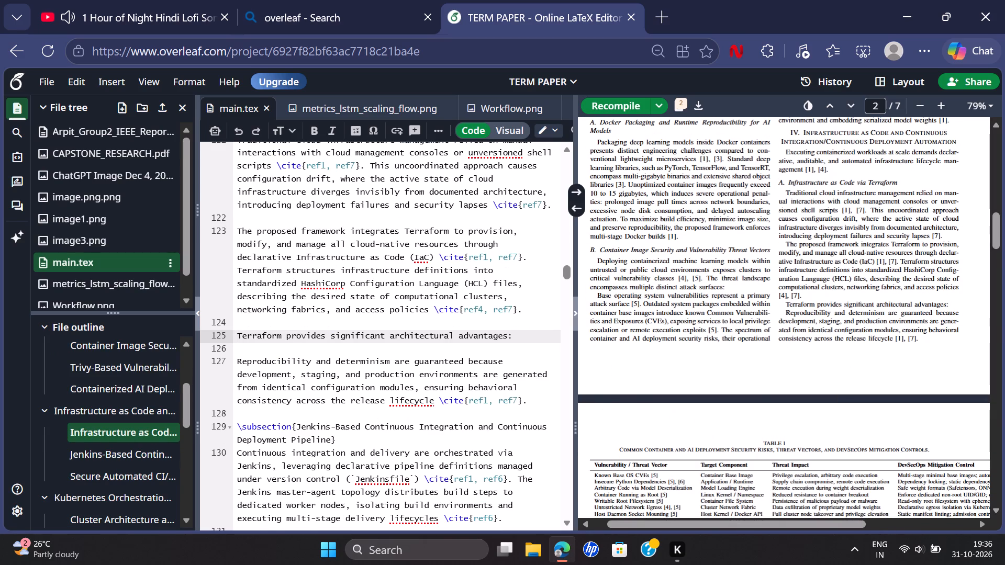
scroll(811, 304, "down", 1)
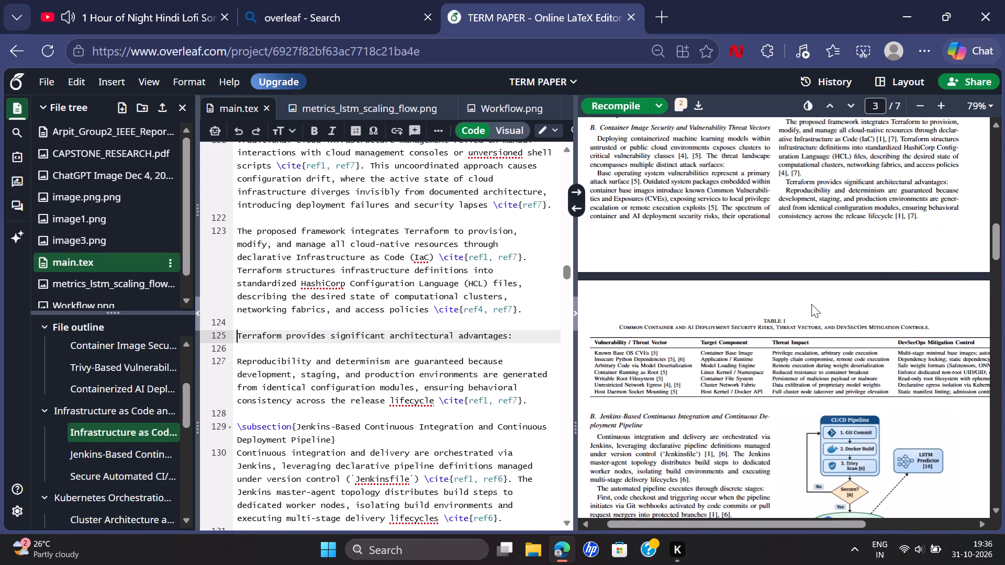
scroll(811, 304, "down", 3)
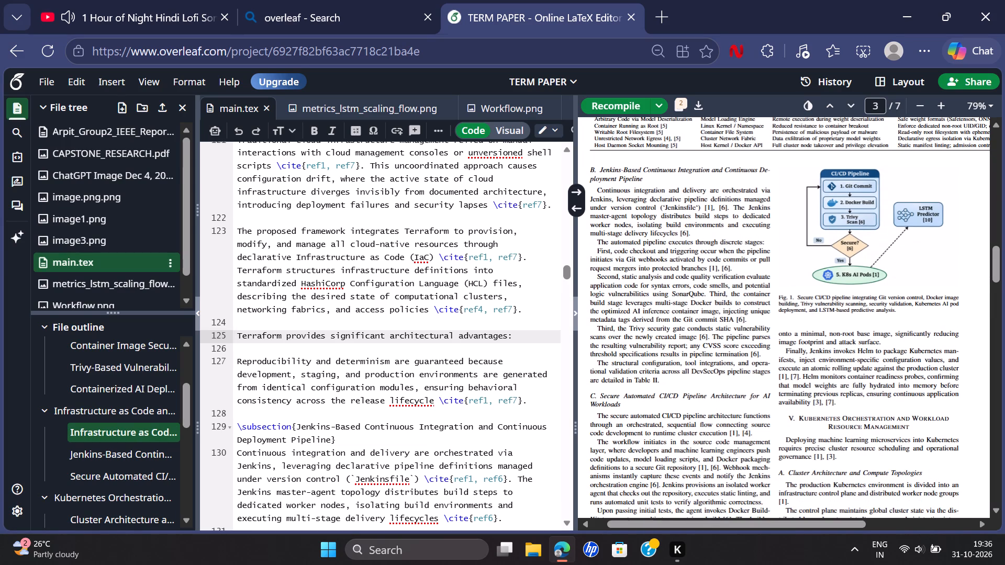
scroll(811, 304, "down", 1)
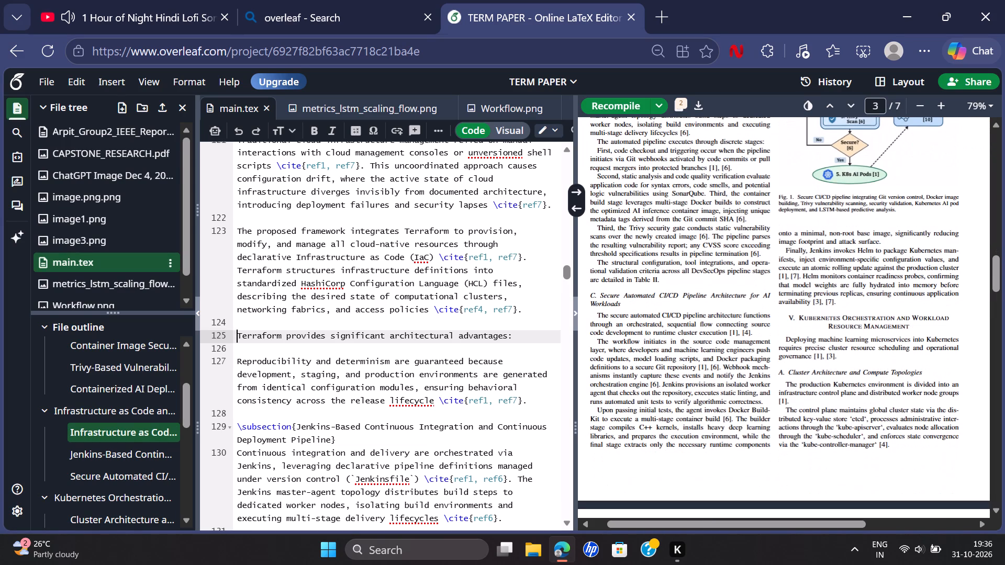
double_click(802, 338)
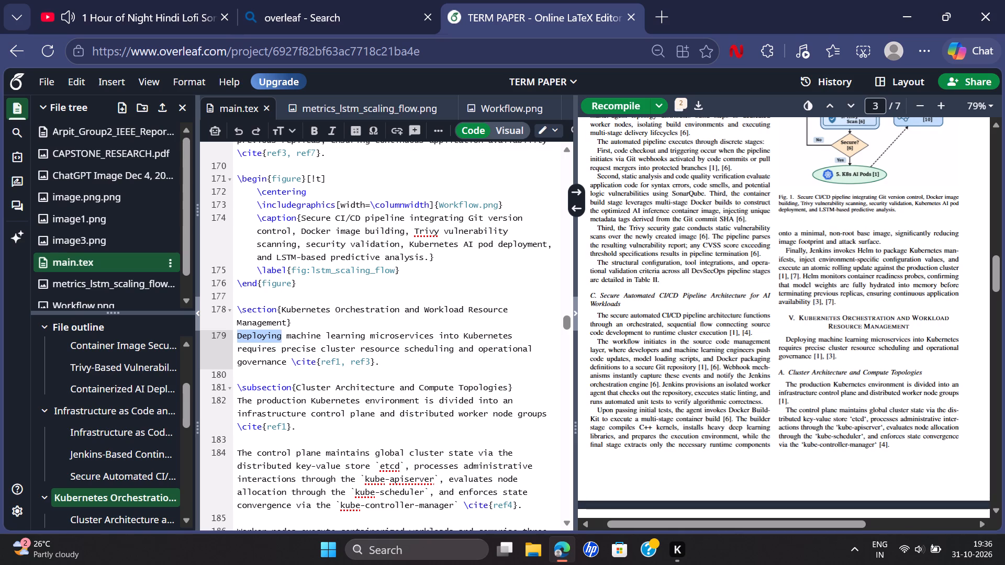
left_click_drag(237, 333, 385, 361)
key("BackSpace")
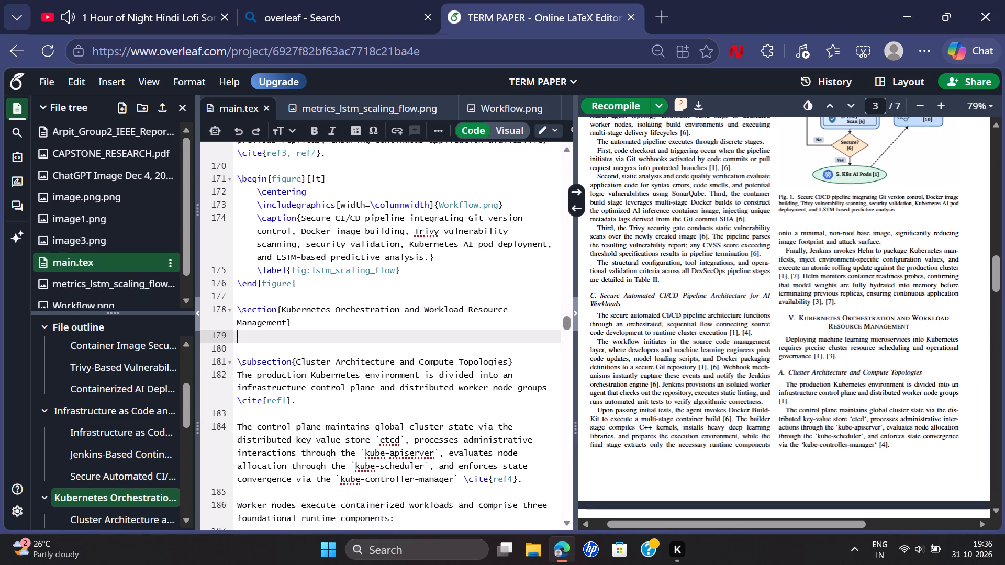
key("BackSpace")
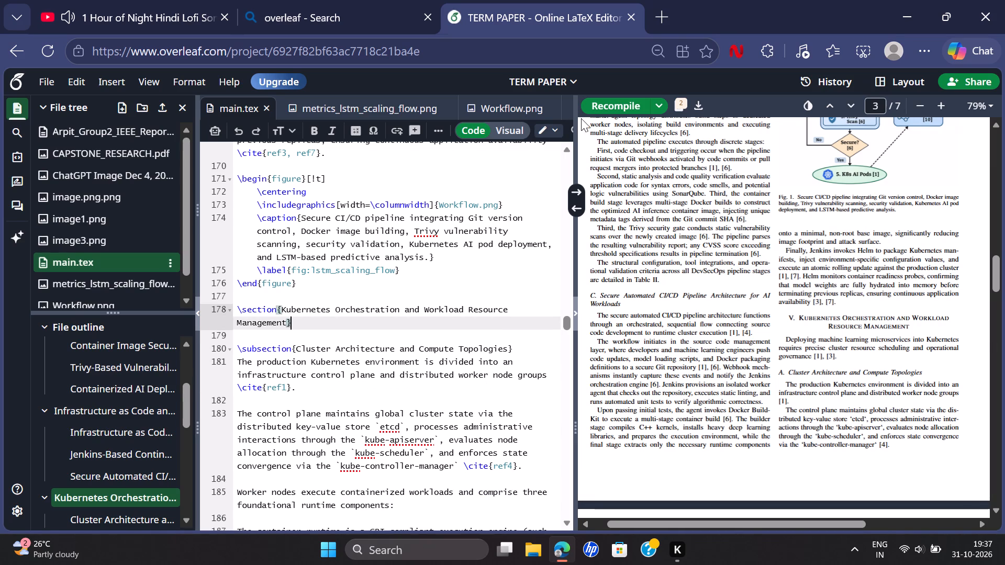
left_click(601, 104)
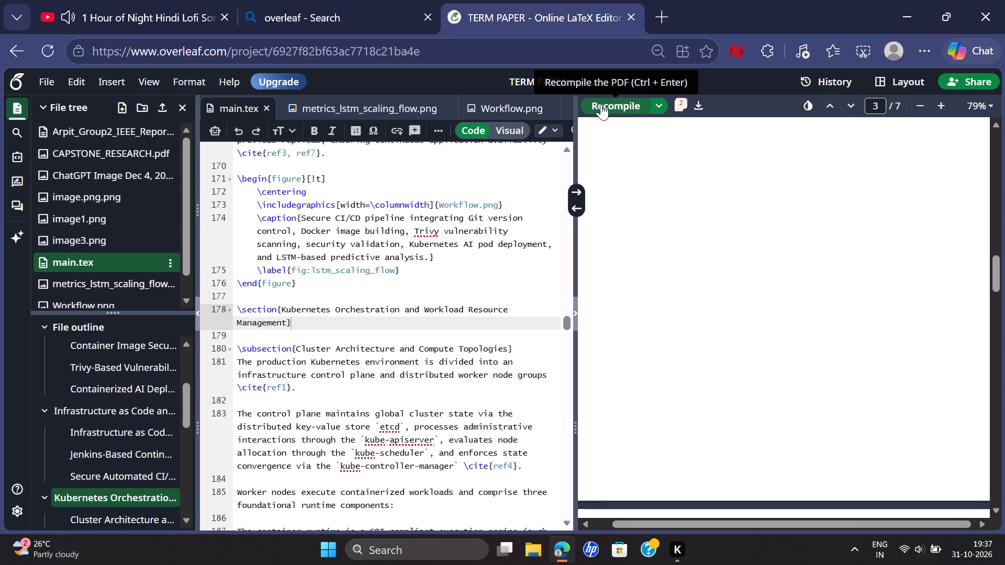
Delete the text from "Cold start and model weight" to "upon scheduling.", merge the remainder into the preceding paragraph, and recompile.
scroll(699, 289, "down", 6)
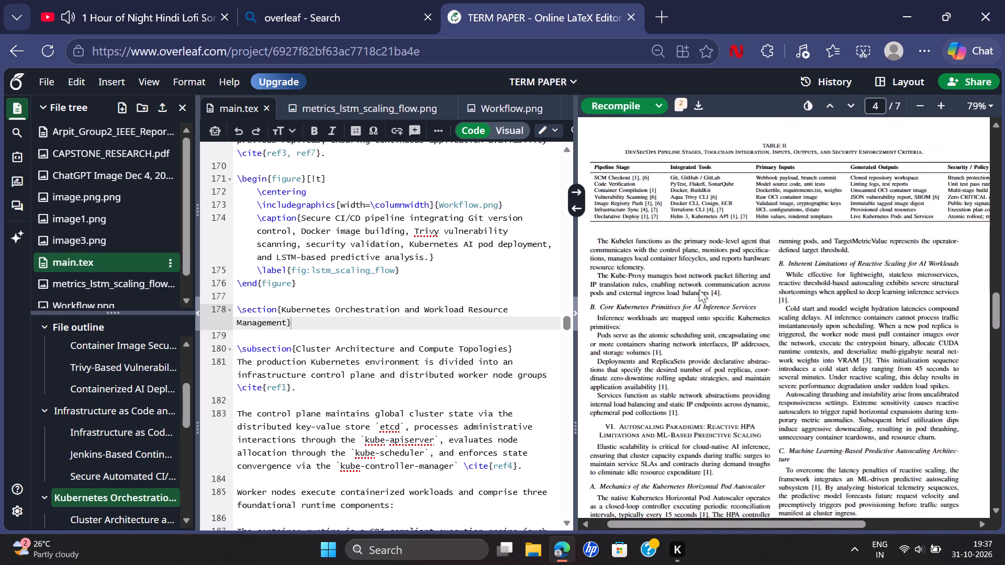
scroll(699, 289, "down", 1)
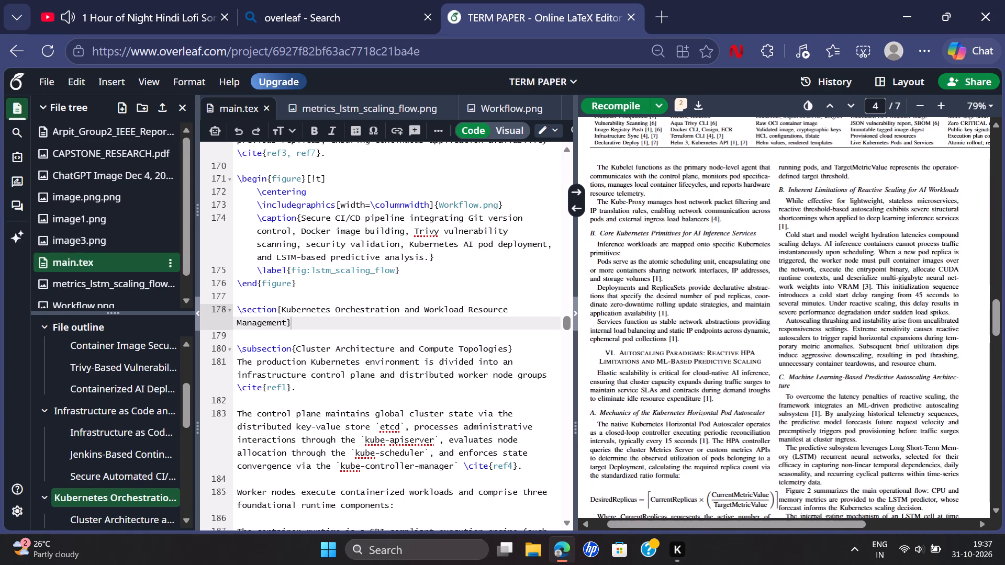
double_click(799, 318)
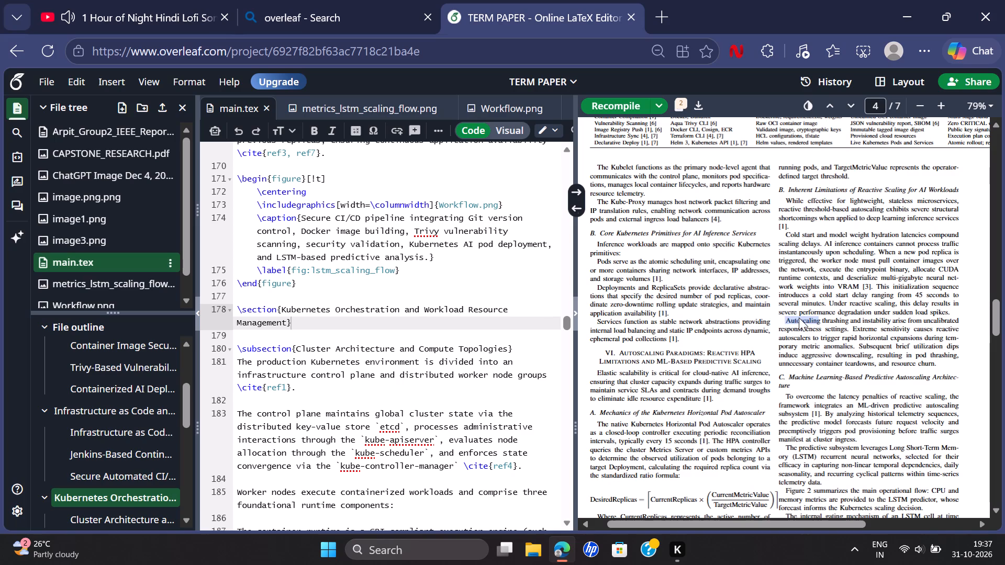
left_click(969, 341)
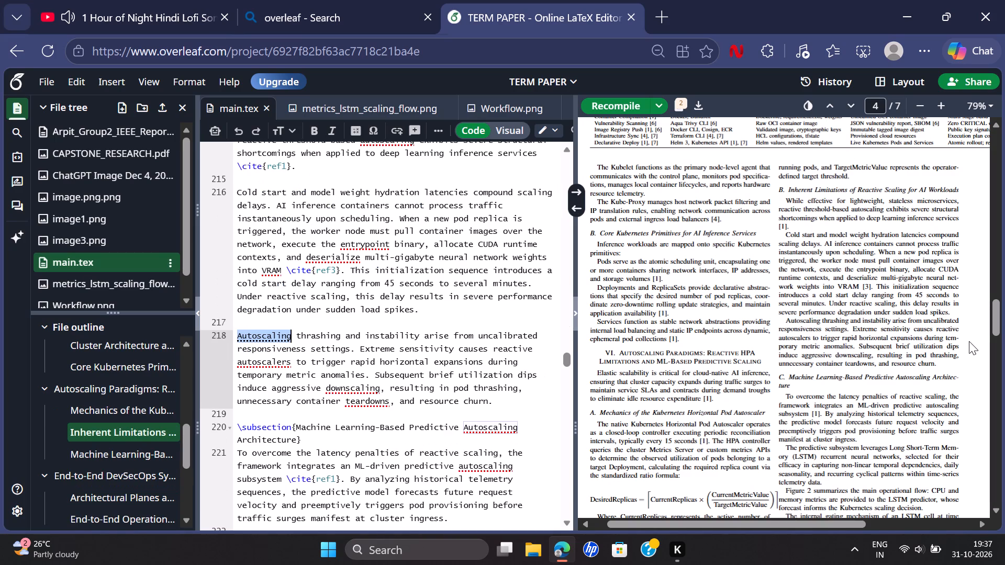
double_click(794, 233)
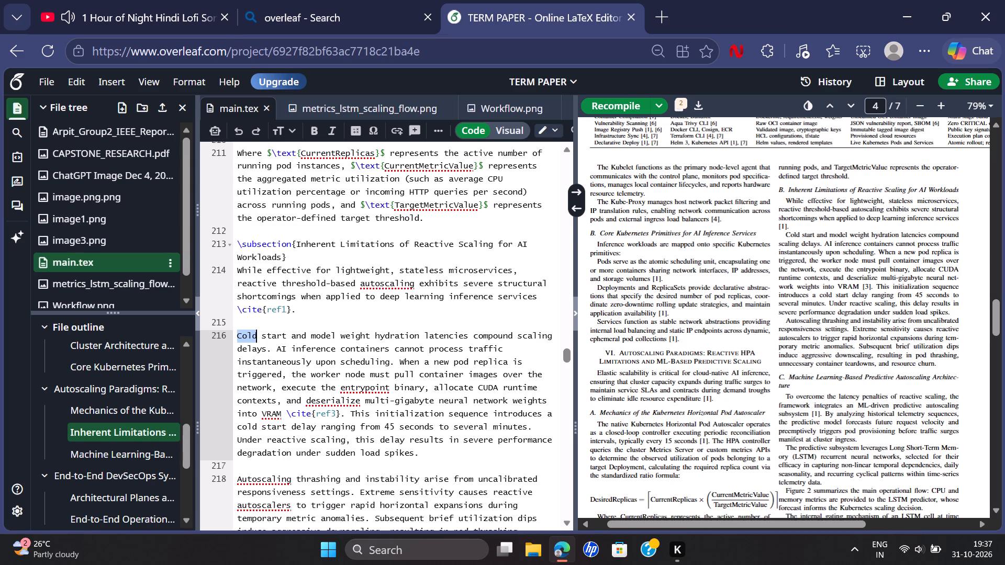
left_click(237, 335)
left_click_drag(237, 335, 281, 344)
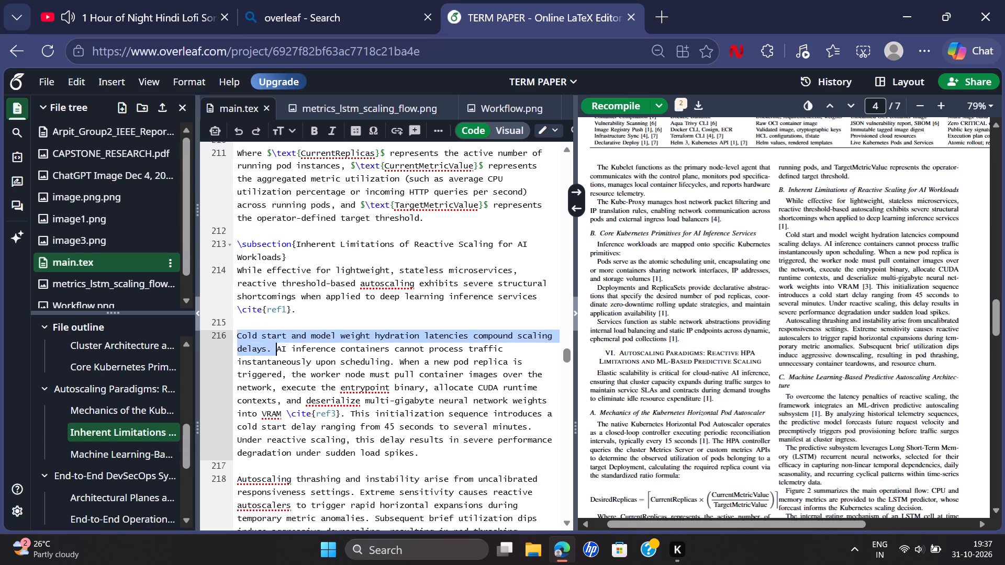
left_click_drag(281, 344, 397, 363)
key("BackSpace")
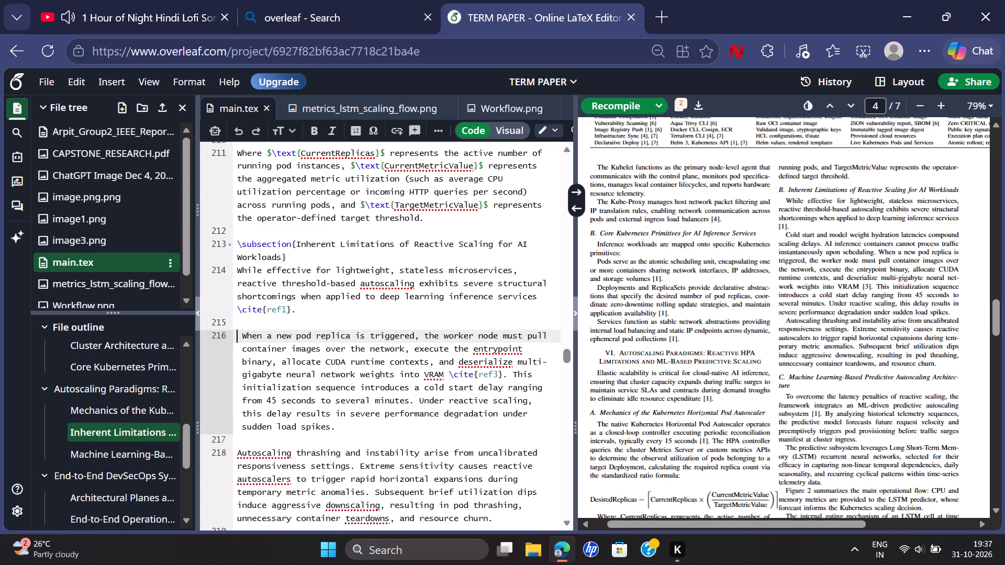
key("BackSpace")
left_click(613, 108)
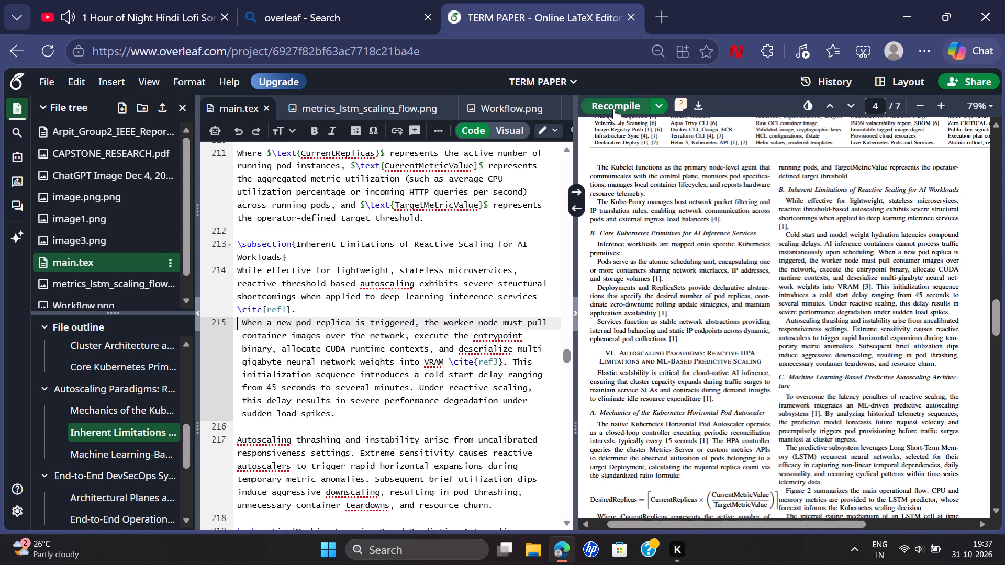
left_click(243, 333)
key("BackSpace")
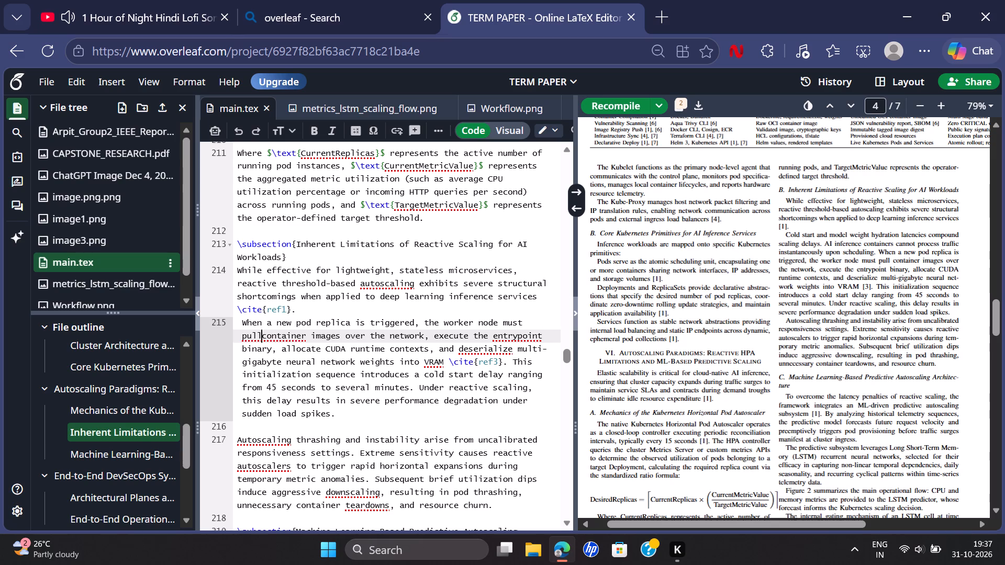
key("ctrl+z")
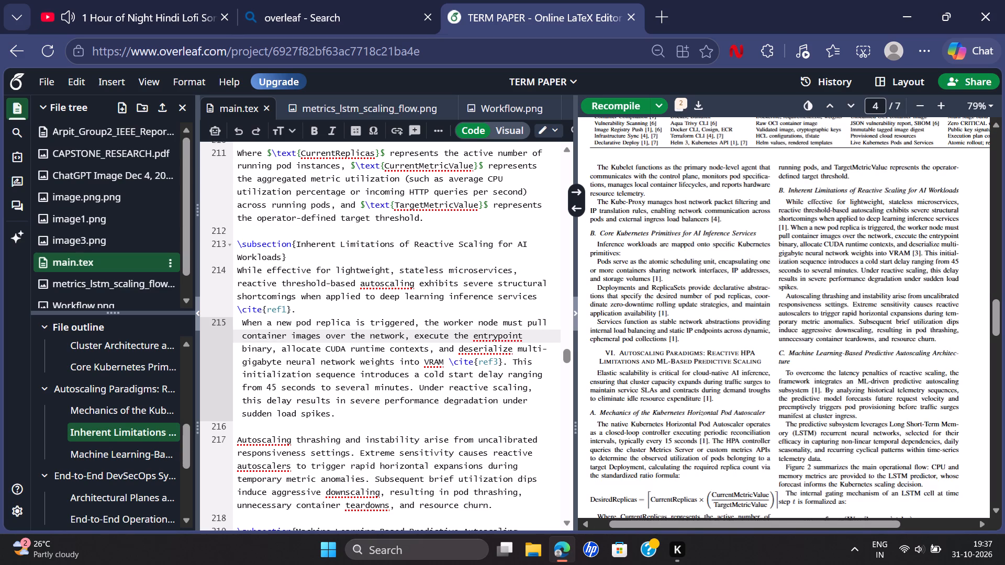
Delete the paragraph starting "The predictive subsystem leverages Long Short-Term Memory" with its extra blank line, and recompile the paper.
scroll(810, 354, "down", 1)
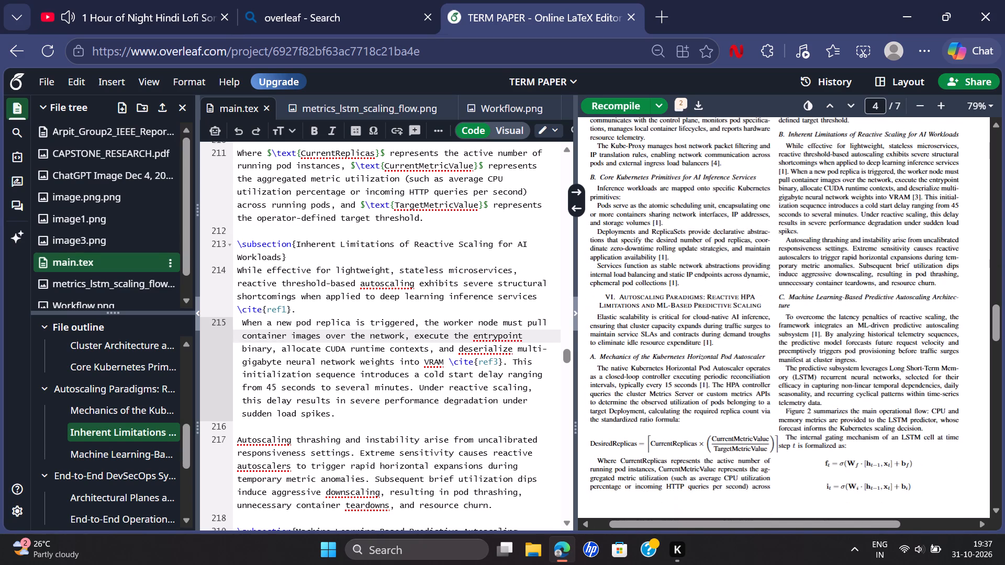
double_click(820, 365)
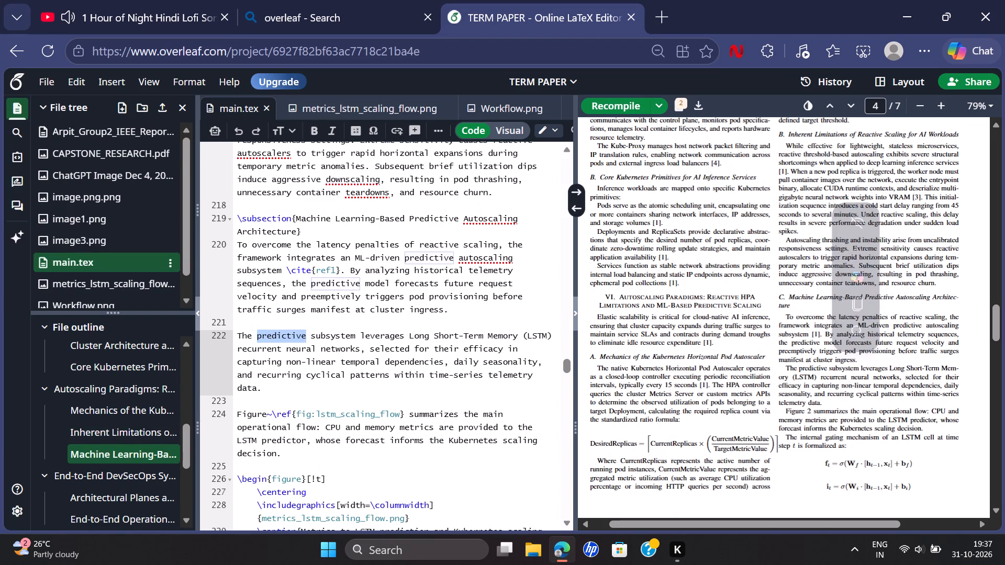
left_click_drag(238, 333, 284, 370)
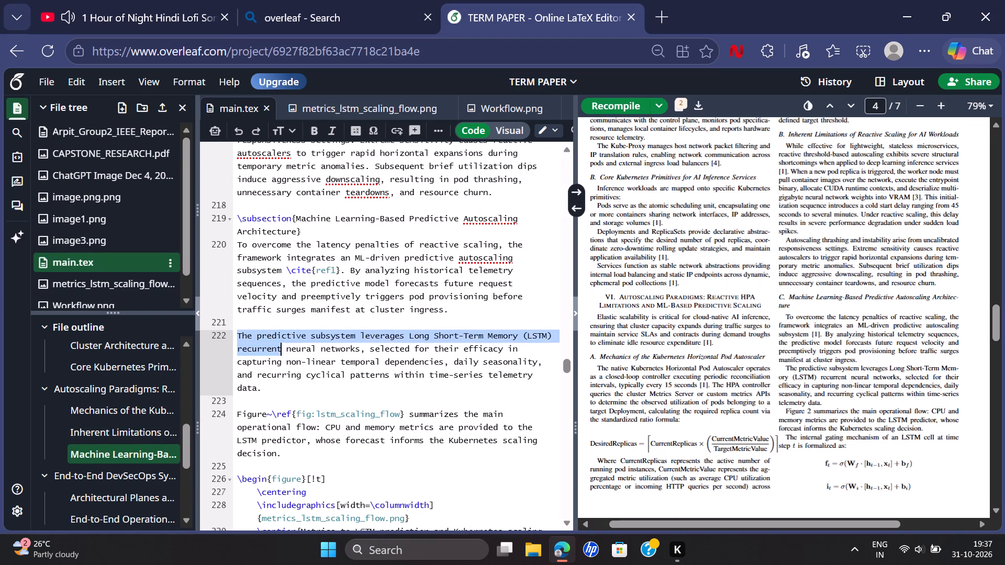
left_click_drag(284, 370, 285, 389)
key("BackSpace")
key("BackSpace")
key("BackSpace")
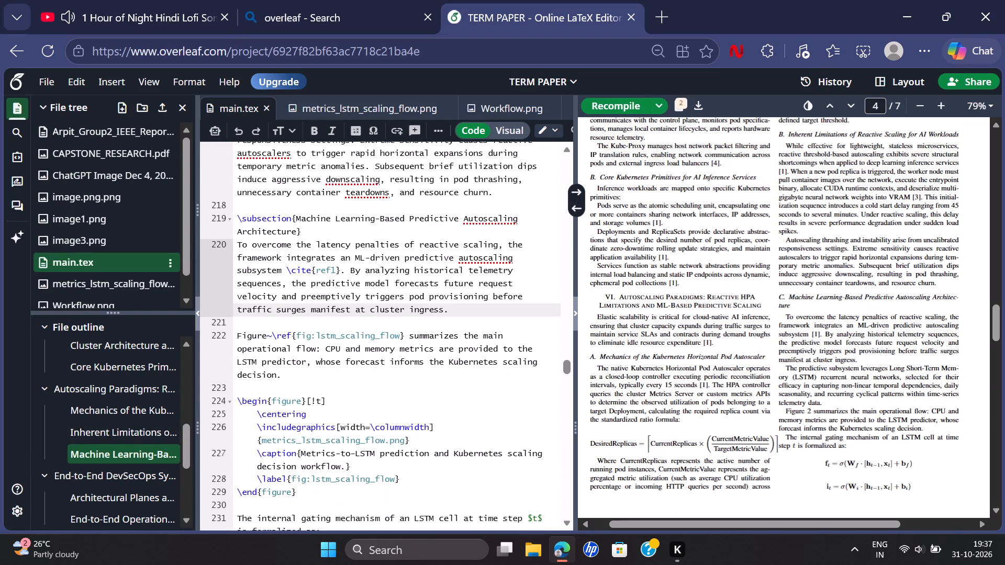
left_click(608, 103)
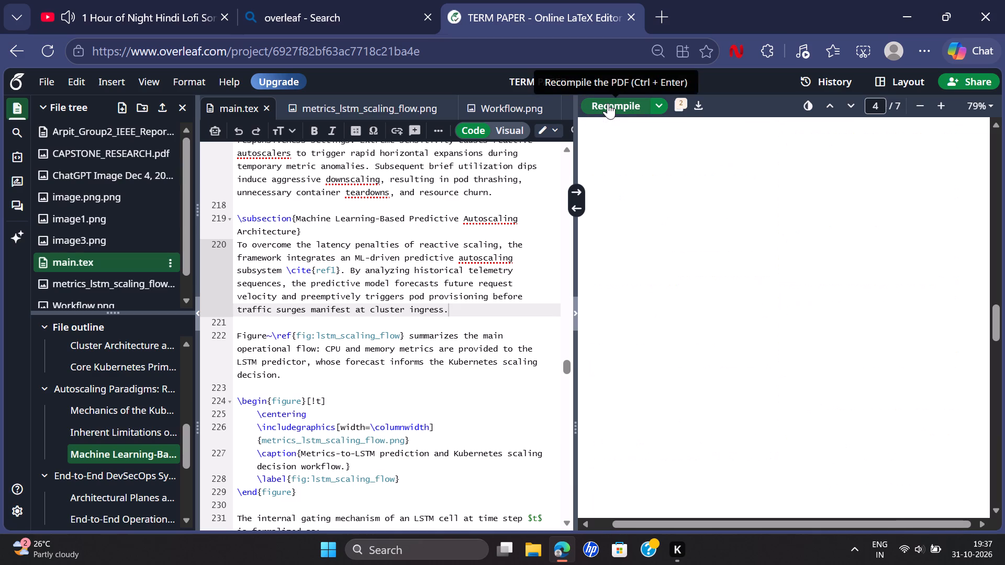
Remove the blank line before the figure environment holding metrics_lstm_scaling_flow.png and recompile the paper.
scroll(822, 288, "down", 3)
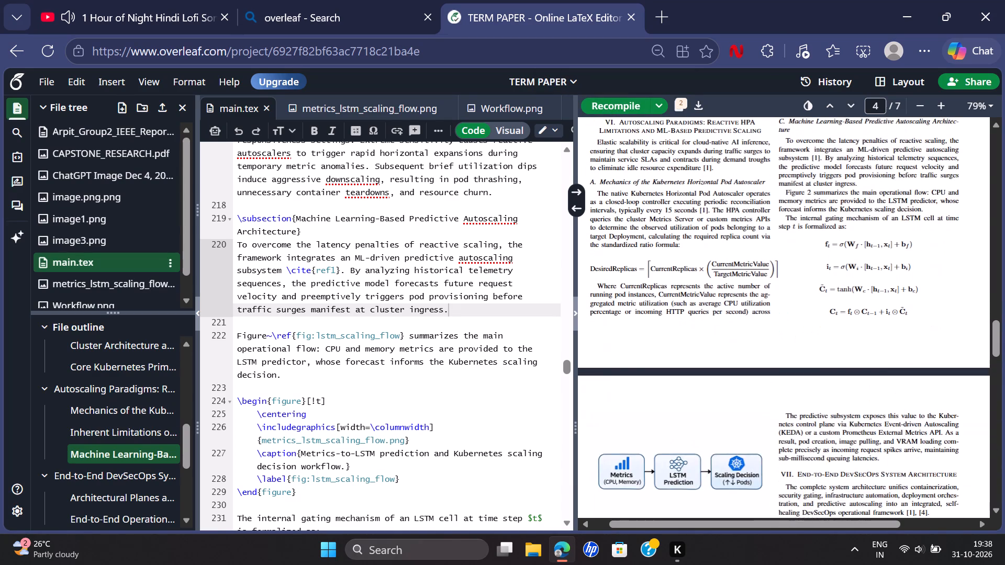
scroll(822, 288, "down", 4)
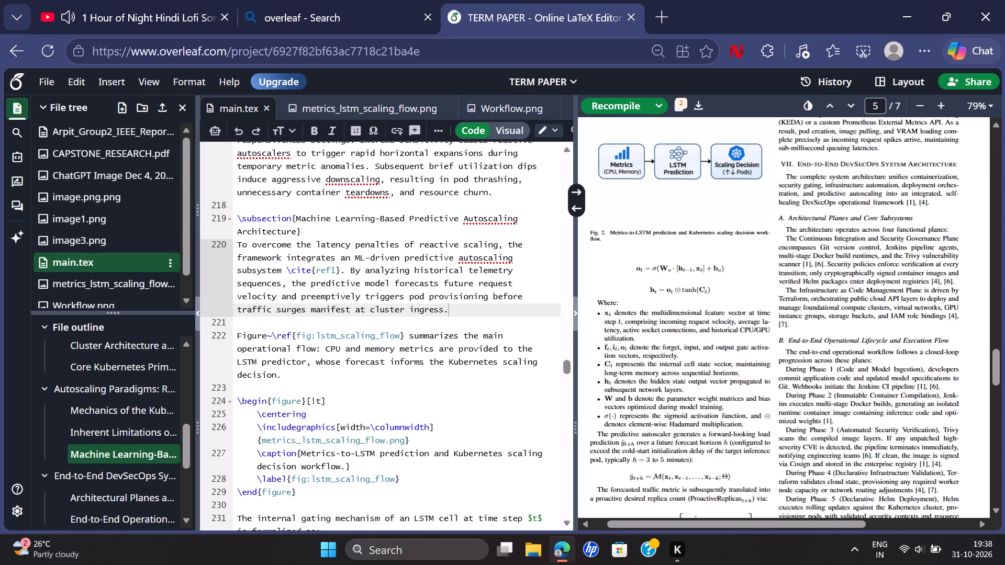
left_click(242, 401)
key("Left")
key("BackSpace")
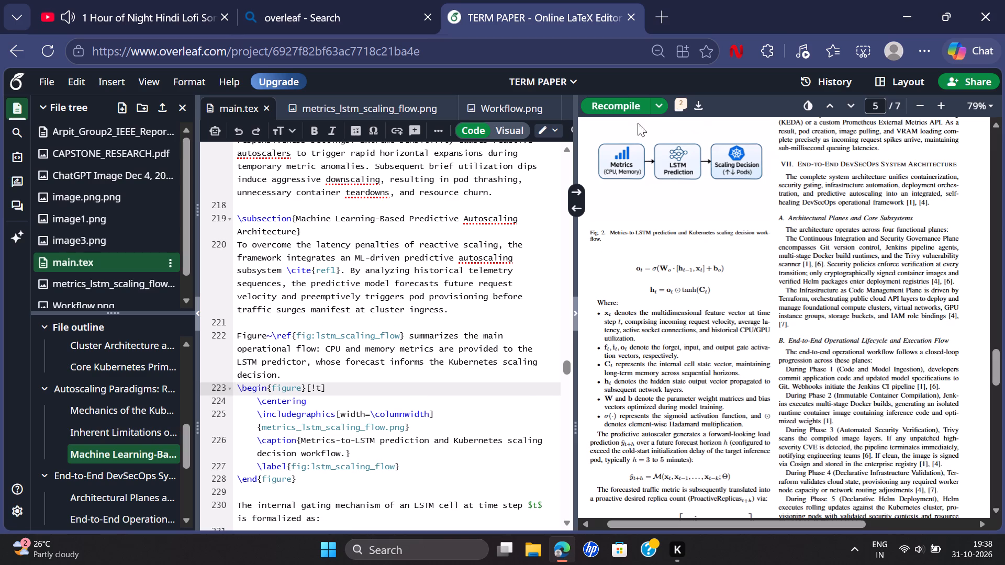
left_click(623, 107)
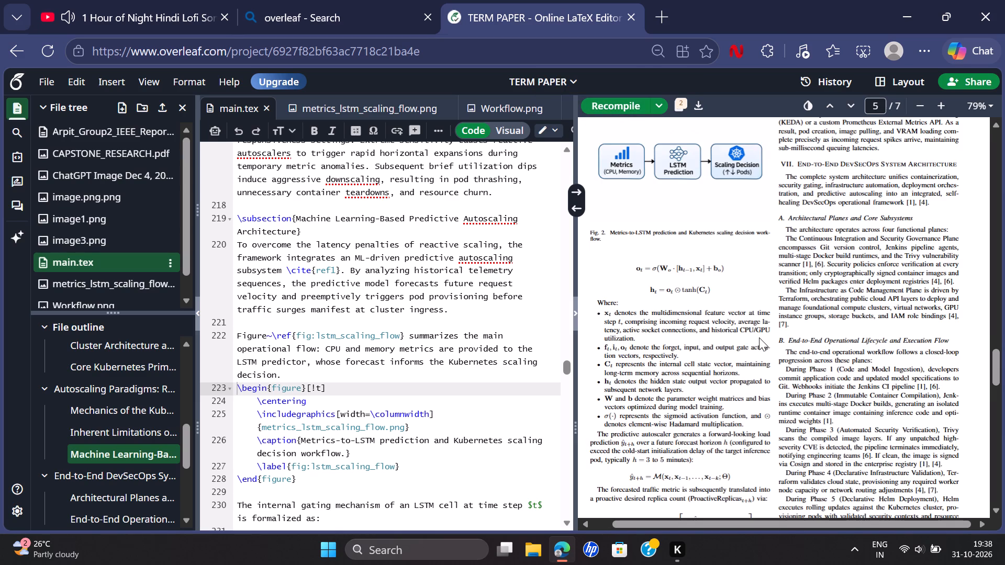
Examine the recompiled paper from page 5 through the end of page 6, checking the column layout, references and Table III placement.
scroll(759, 337, "down", 4)
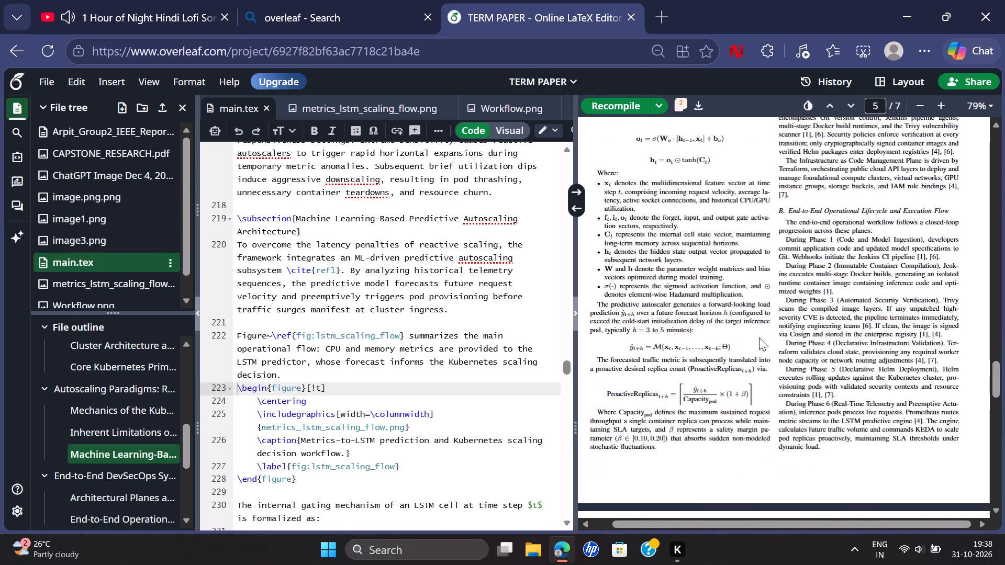
scroll(759, 337, "down", 4)
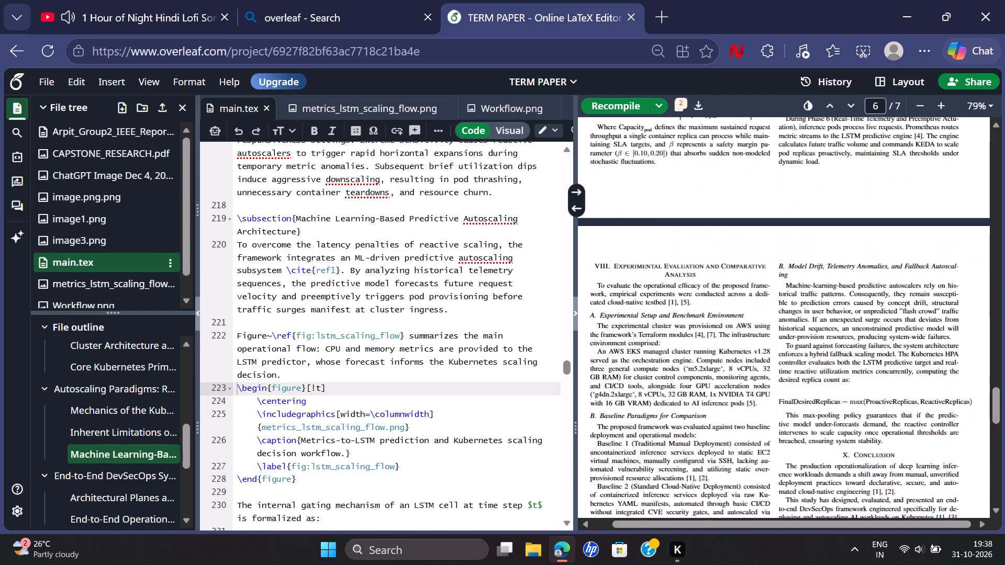
scroll(759, 337, "down", 1)
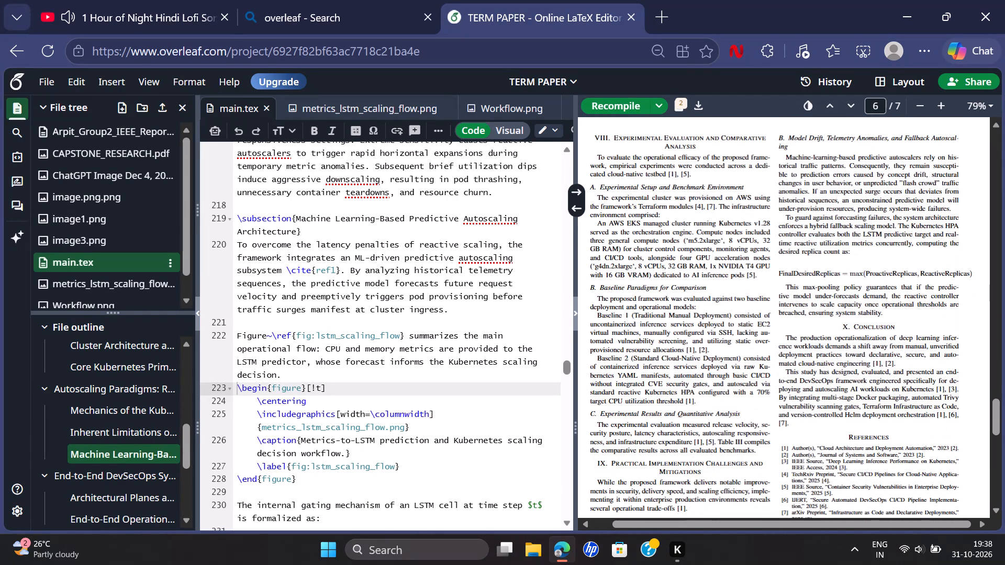
scroll(759, 337, "down", 1)
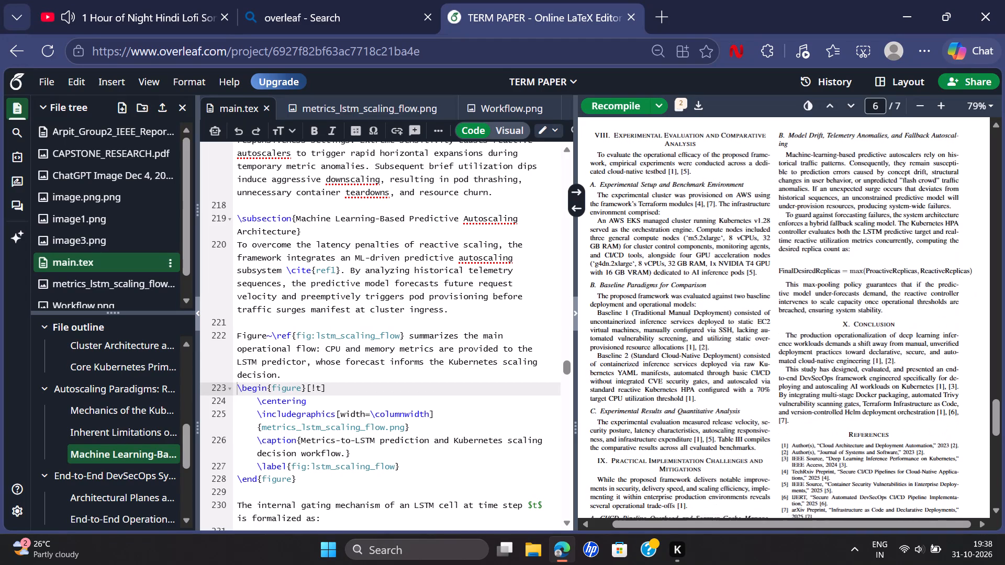
scroll(759, 337, "down", 1)
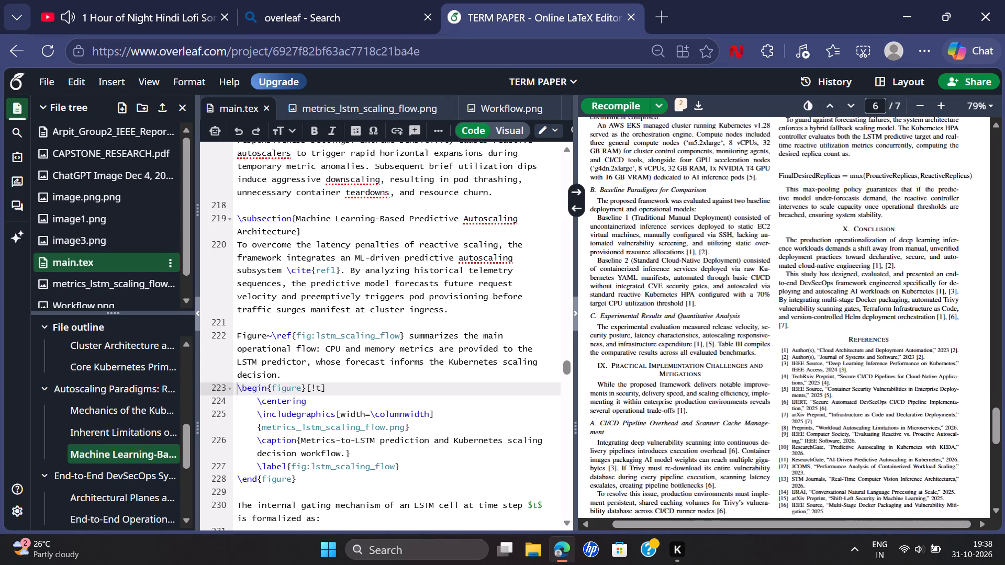
scroll(759, 337, "down", 4)
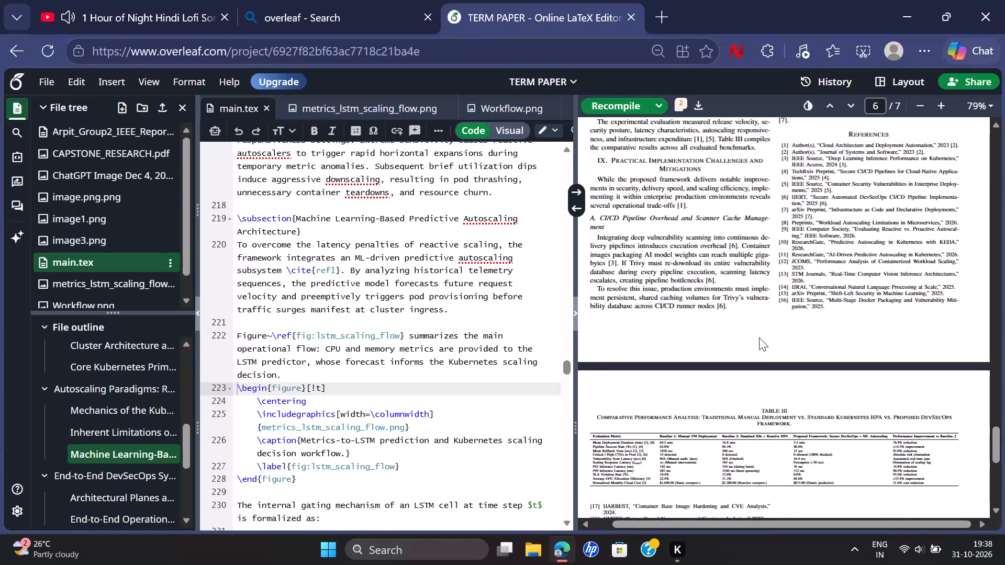
Examine pages 6 and 7 of the compiled paper, checking Table III and where the reference list continues.
scroll(759, 337, "down", 2)
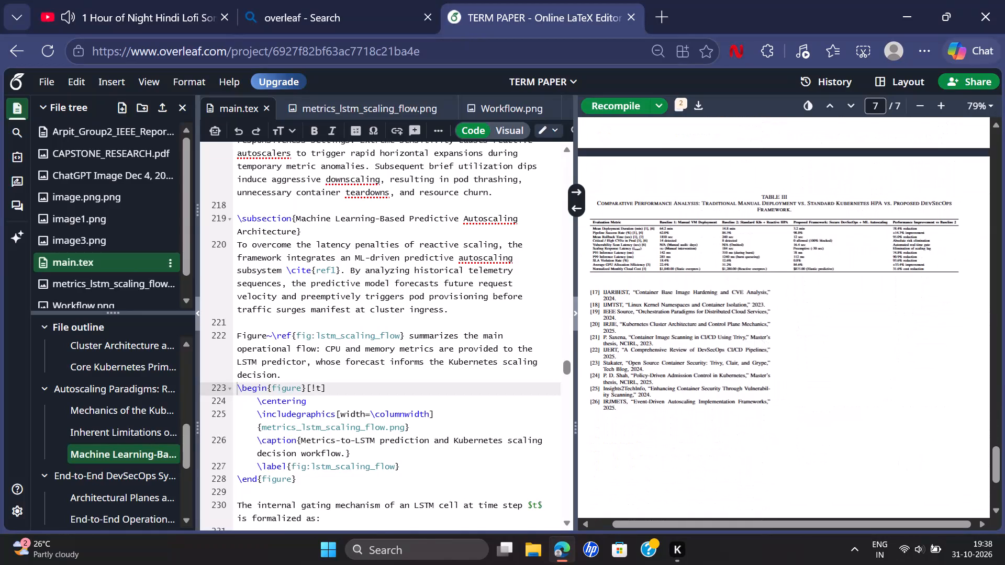
scroll(759, 337, "up", 2)
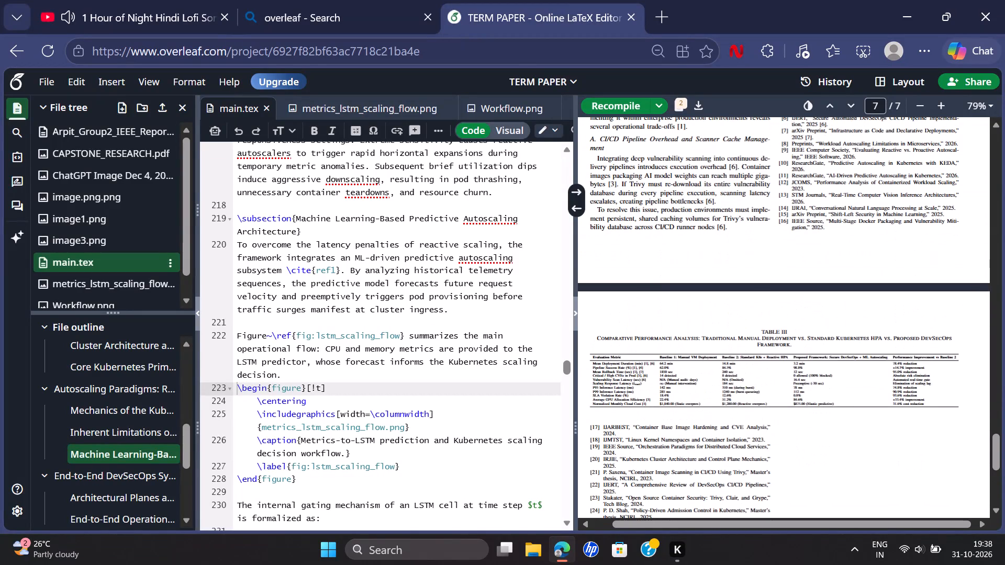
scroll(759, 337, "up", 1)
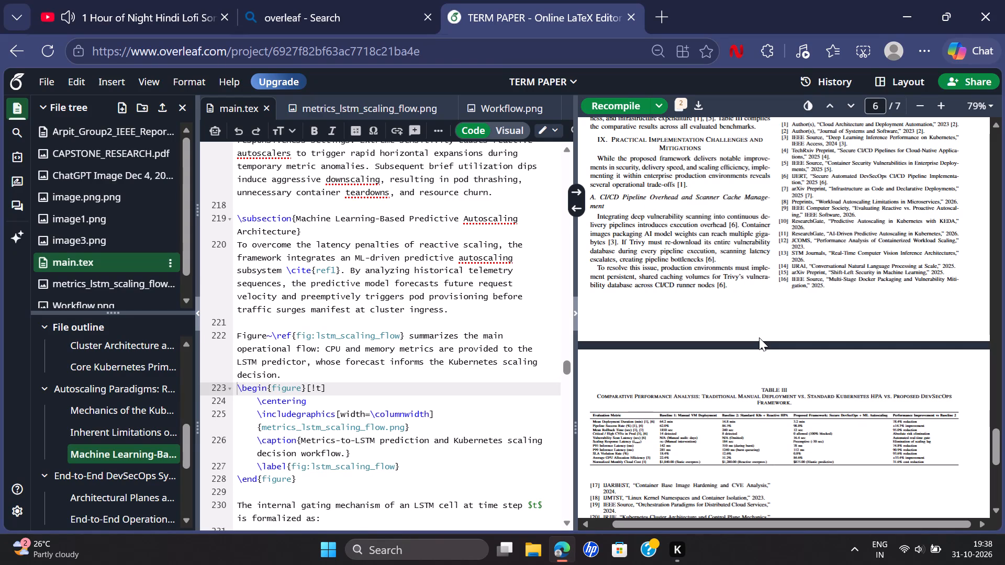
scroll(759, 337, "down", 1)
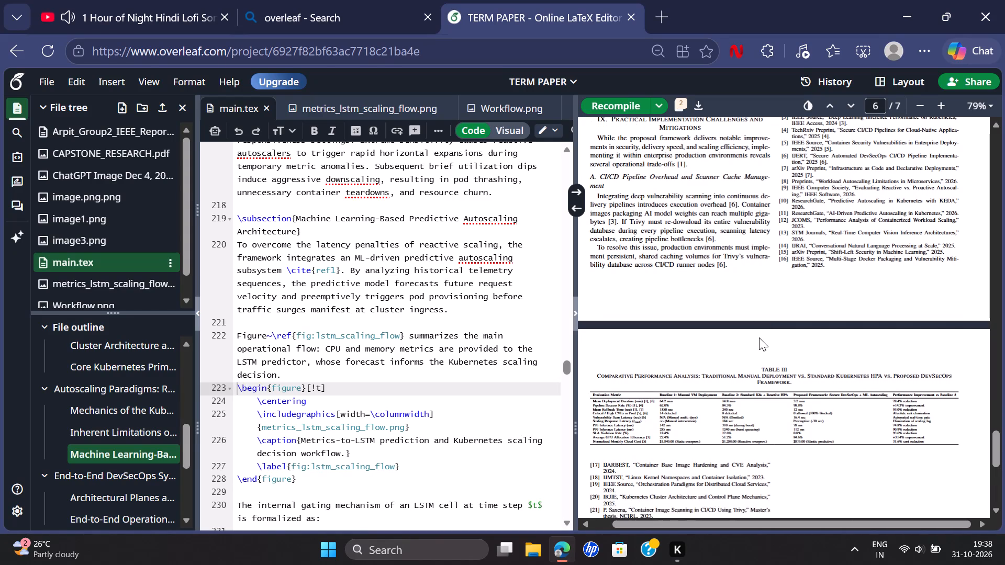
scroll(759, 337, "down", 1)
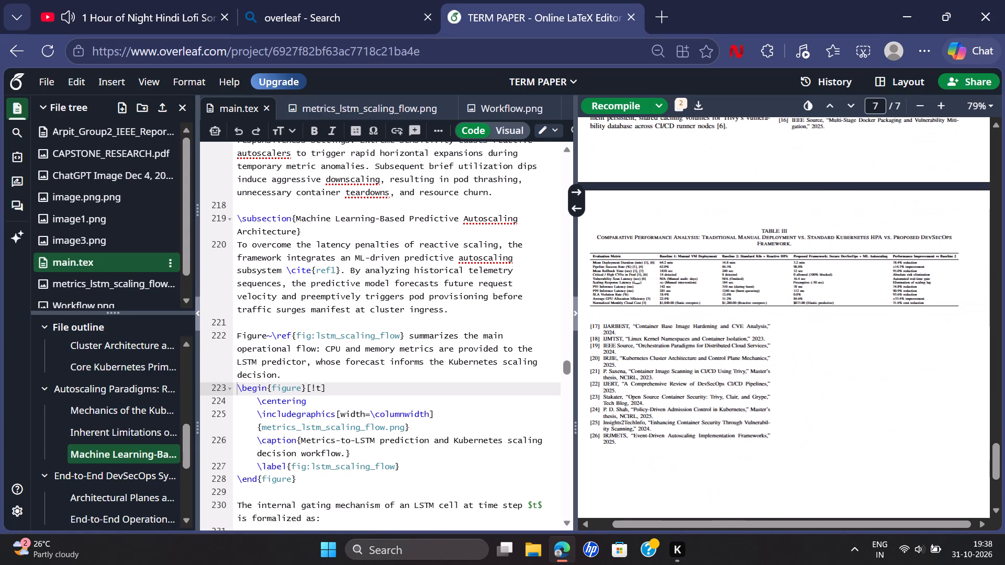
Delete bibliography entries ref21 through ref26 at the end of main.tex and recompile the paper.
scroll(412, 411, "down", 8)
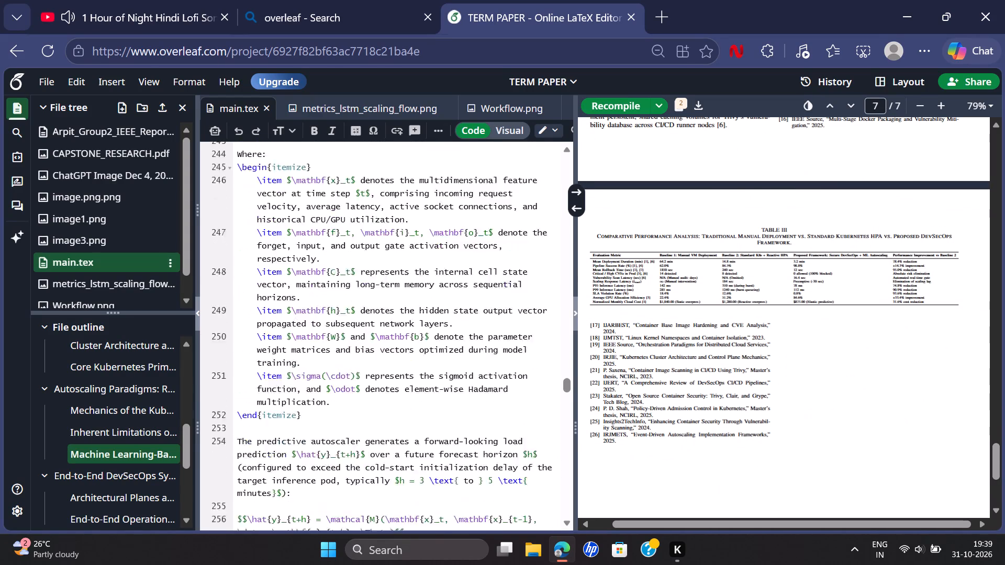
scroll(412, 411, "down", 1)
left_click_drag(565, 395, 580, 496)
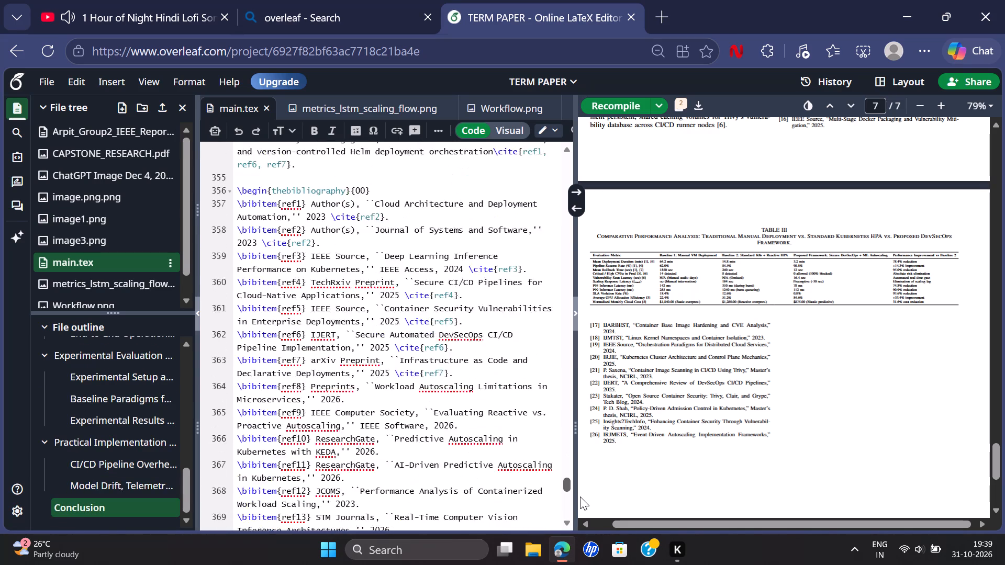
left_click_drag(580, 496, 585, 543)
scroll(358, 378, "up", 4)
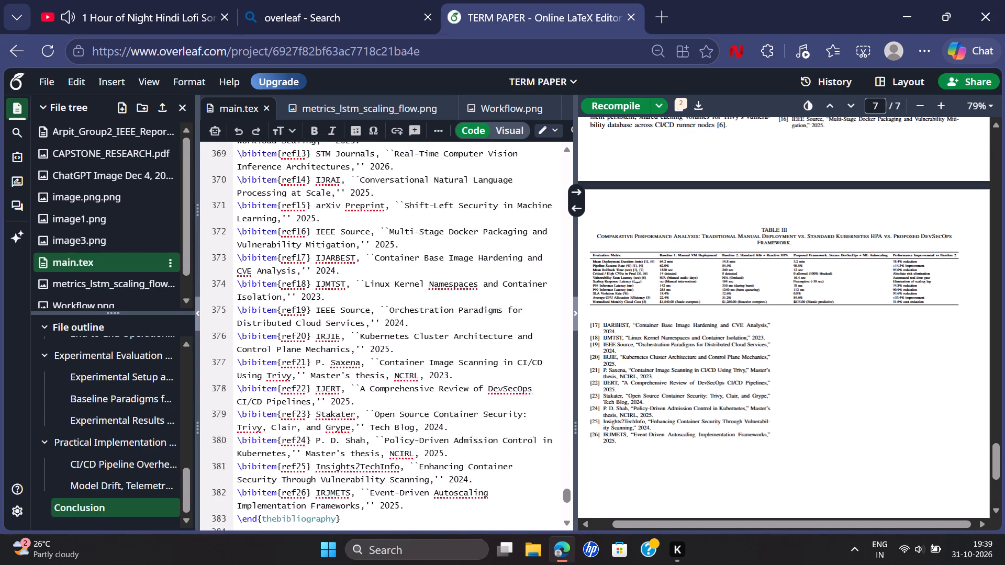
scroll(358, 378, "up", 1)
scroll(358, 378, "down", 1)
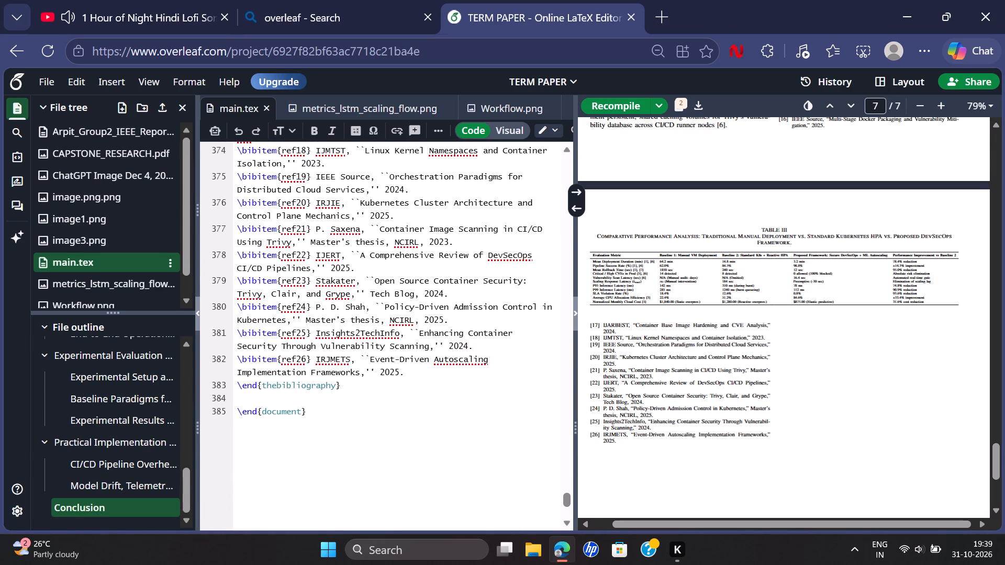
left_click_drag(406, 372, 377, 373)
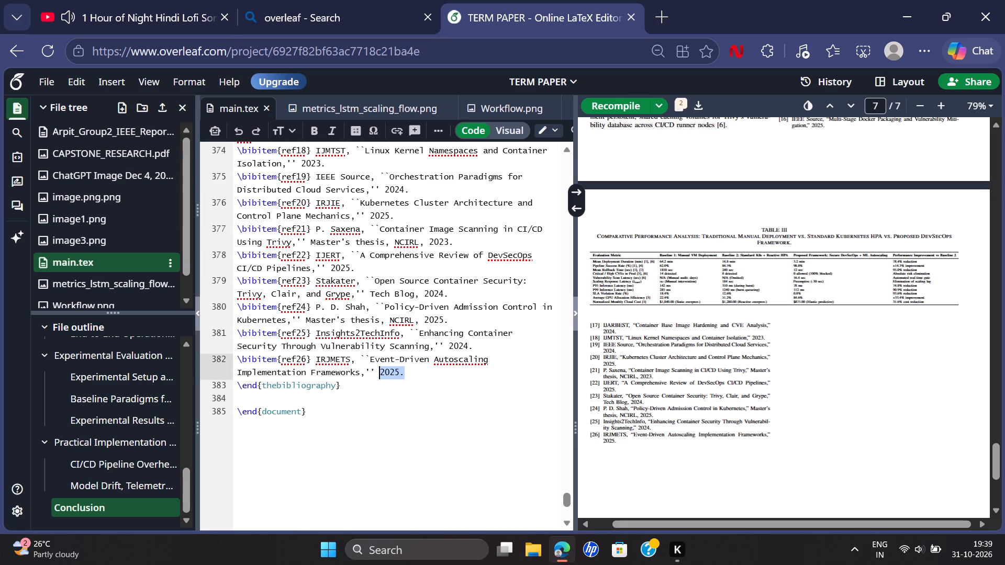
left_click_drag(377, 373, 239, 310)
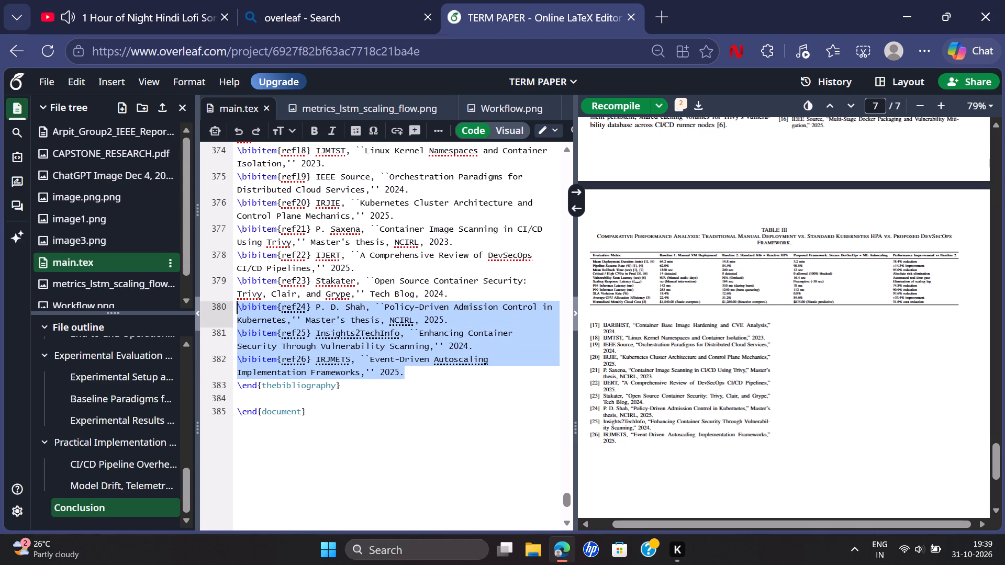
left_click_drag(239, 310, 239, 285)
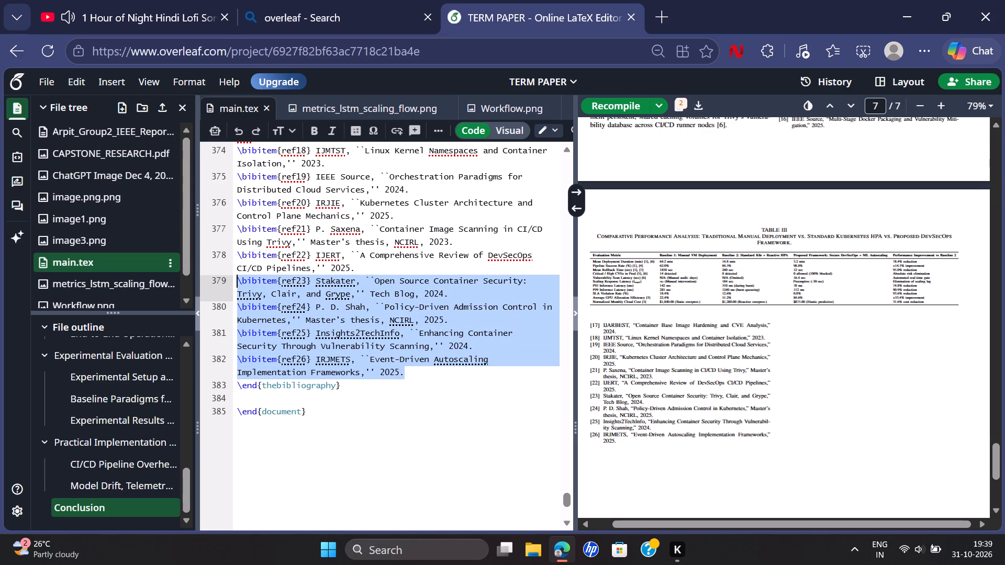
left_click_drag(239, 285, 238, 236)
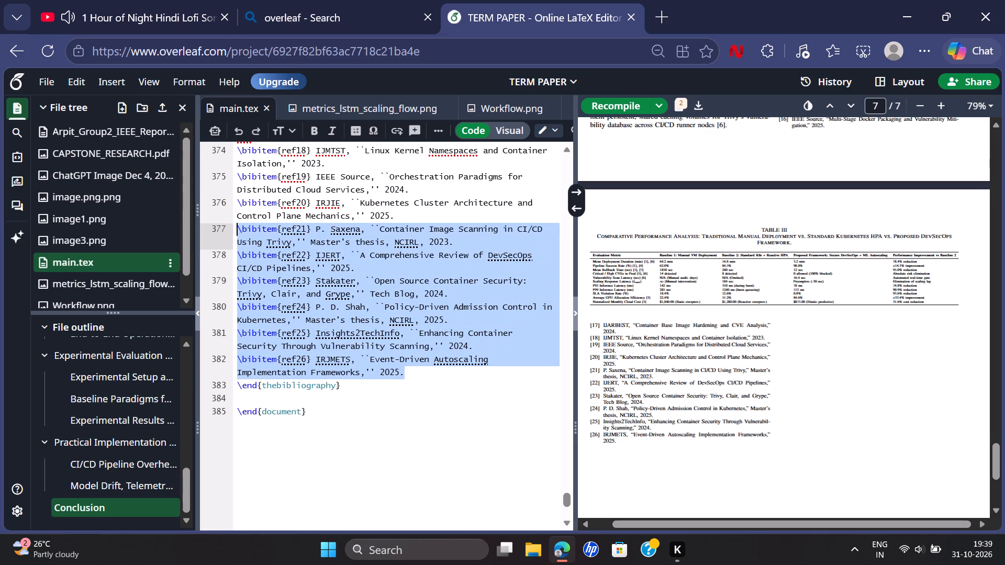
left_click_drag(238, 236, 237, 231)
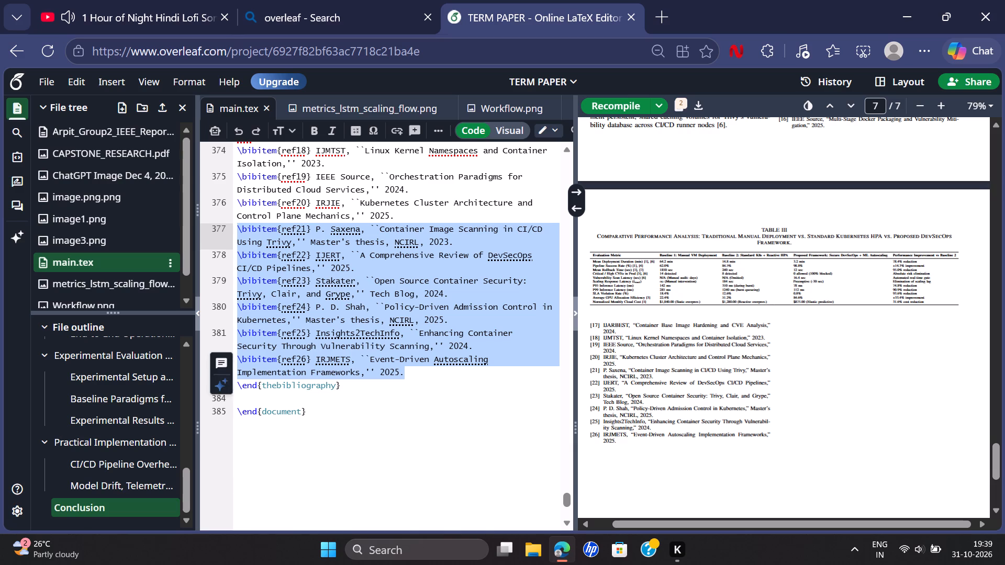
key("BackSpace")
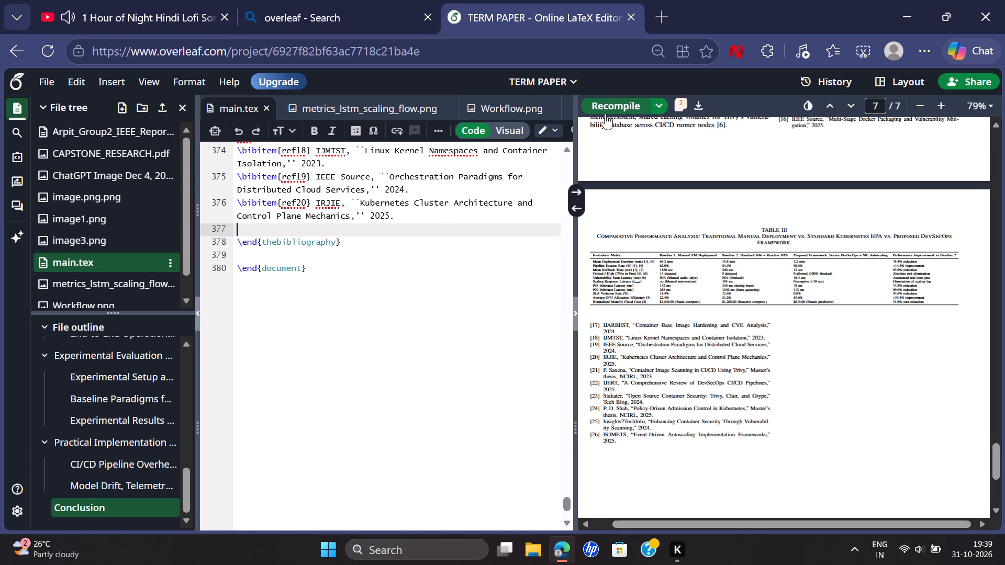
left_click(605, 114)
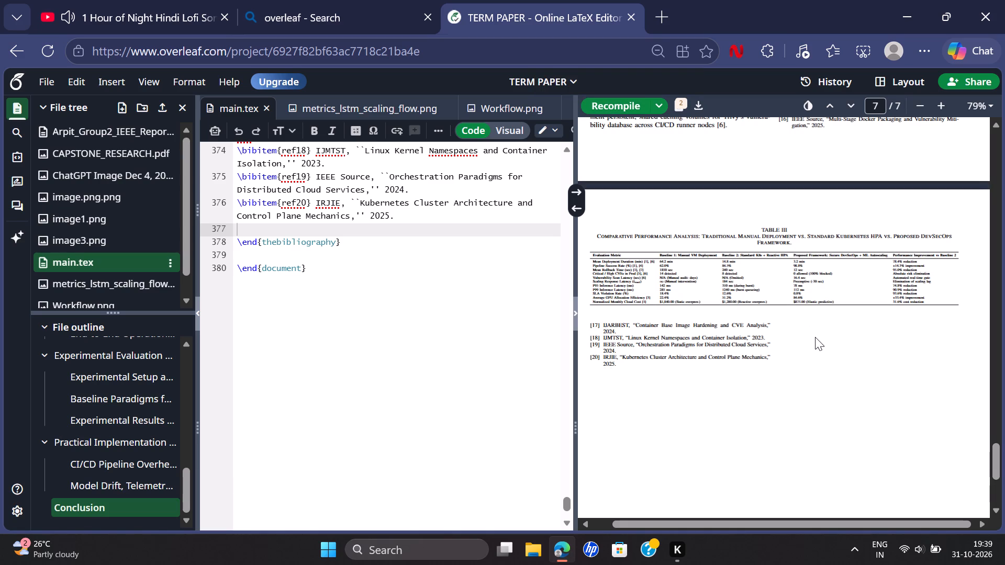
Review the recompiled pages 6 and 7 with the shortened references, and look over the Conclusion section's source.
scroll(815, 337, "up", 1)
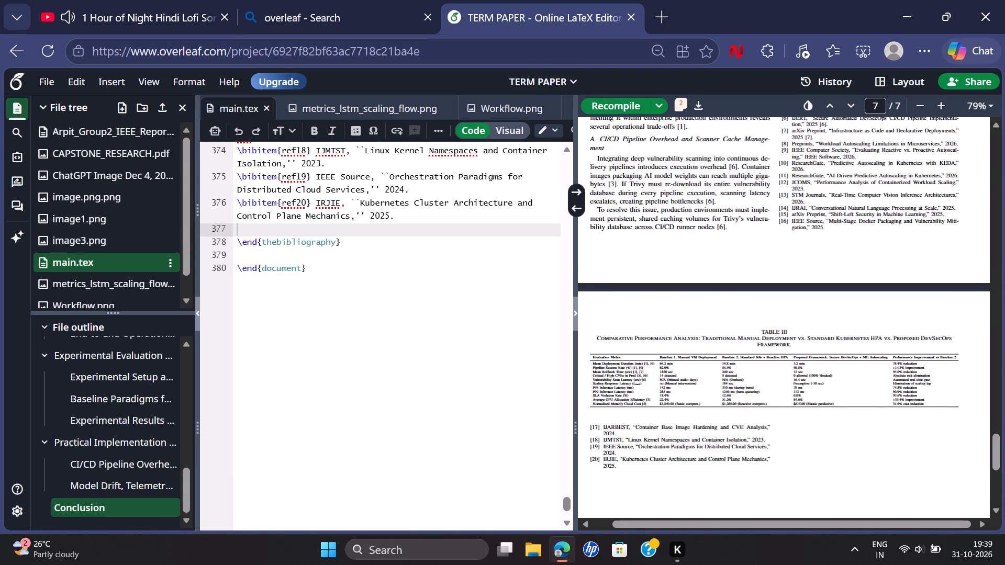
scroll(815, 337, "up", 2)
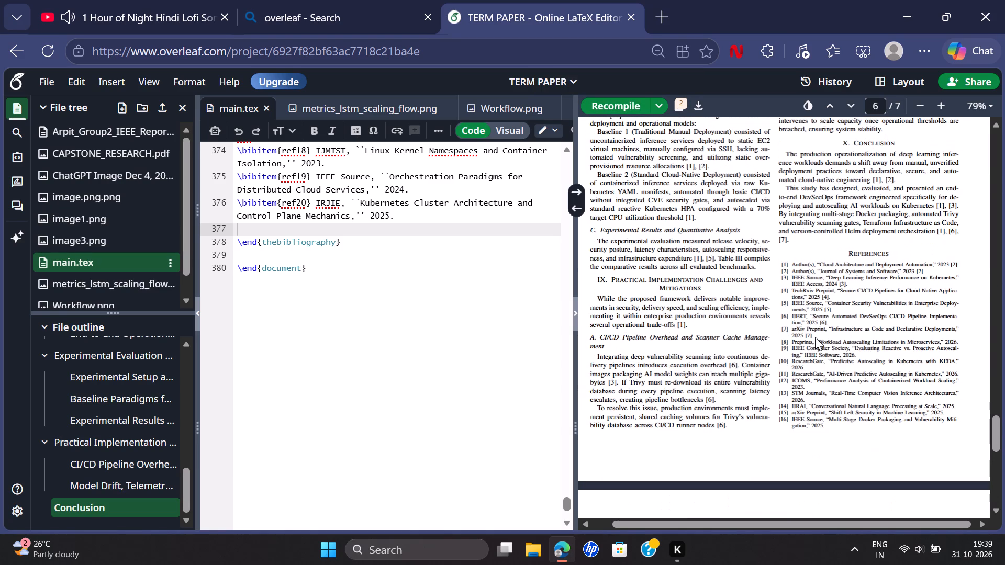
scroll(437, 319, "up", 7)
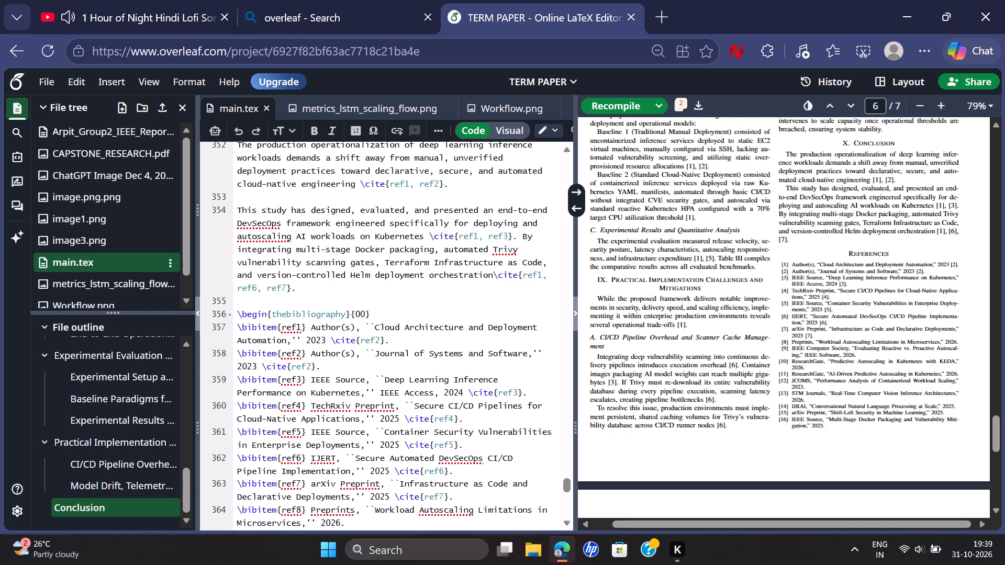
scroll(437, 319, "up", 3)
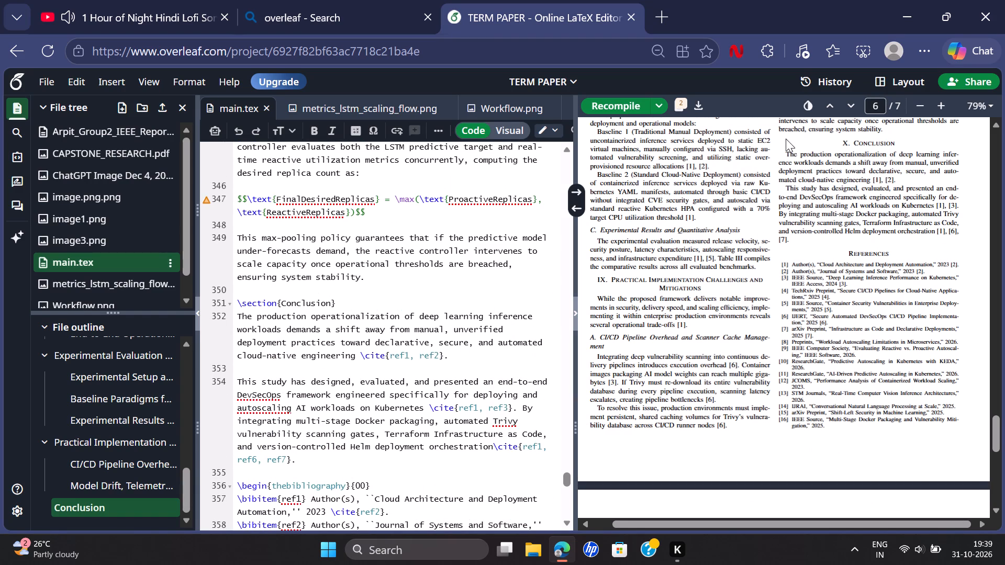
Download the compiled PDF to New Volume (D:) as CAPSTONE_RESEARCH.pdf, replacing the existing file.
left_click(697, 110)
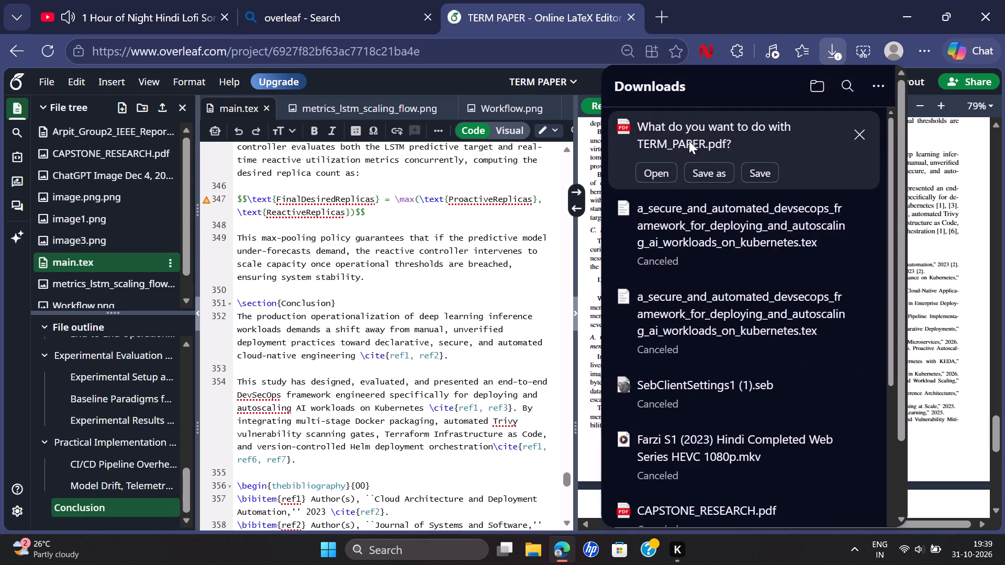
left_click(699, 167)
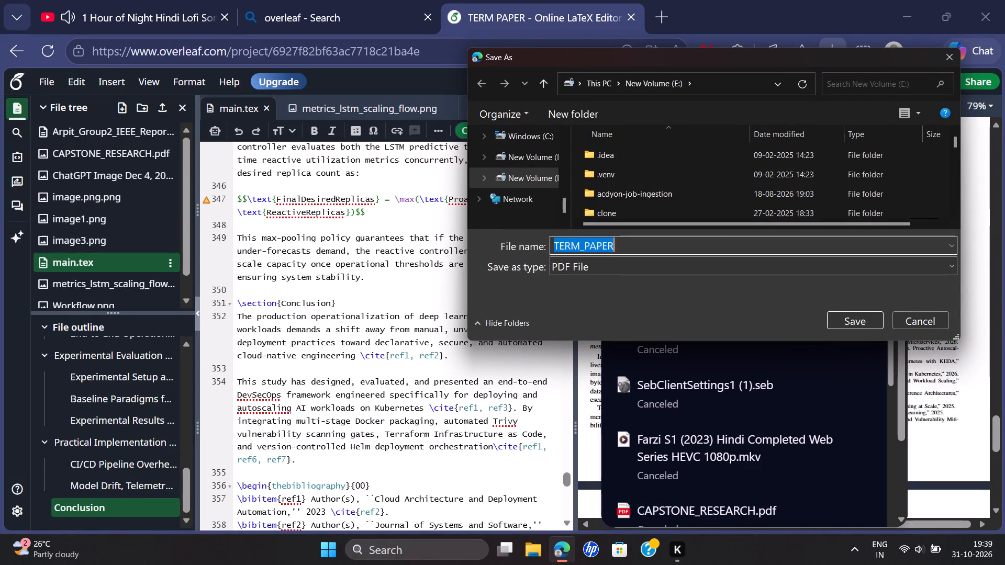
key("BackSpace")
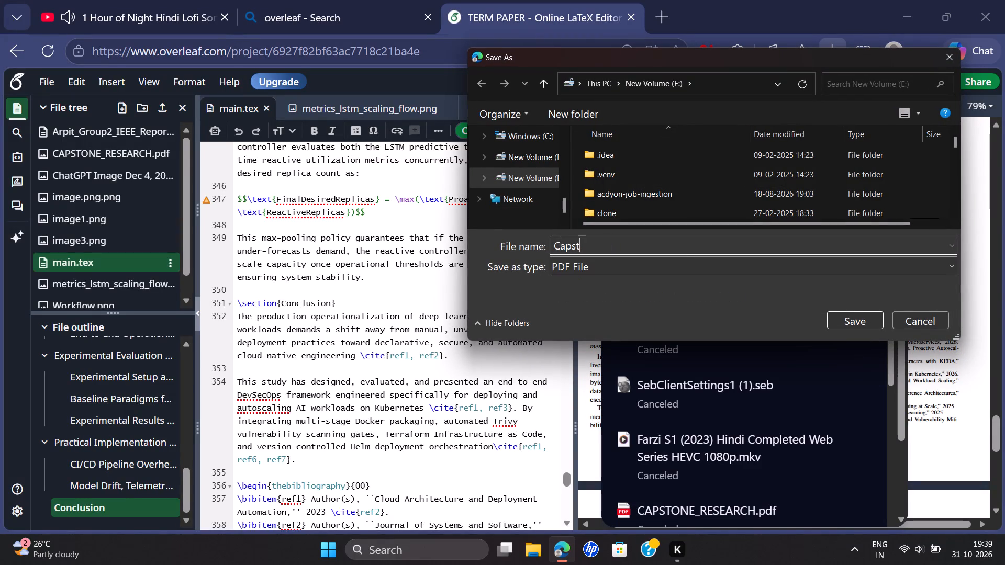
type("one")
left_click(515, 160)
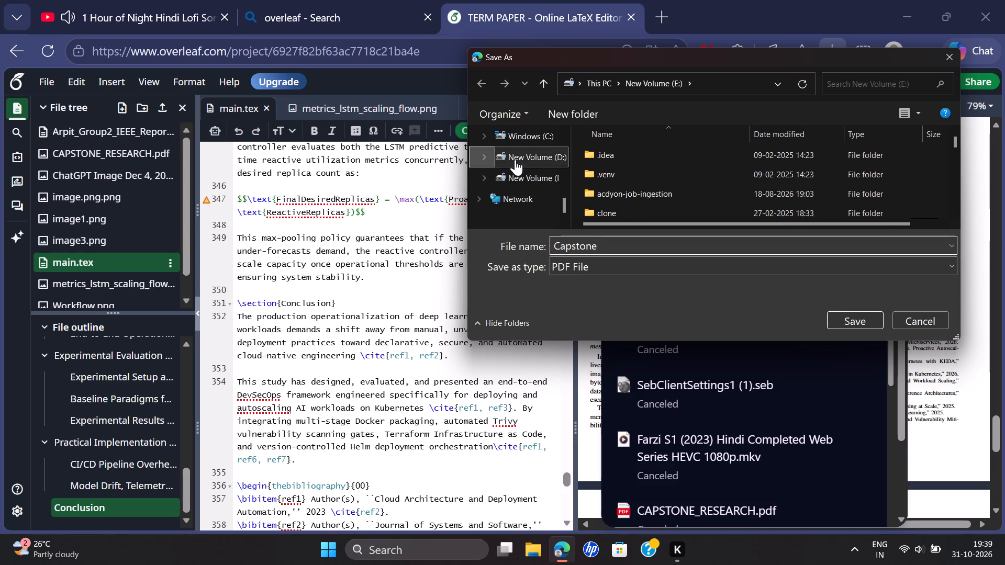
left_click(606, 249)
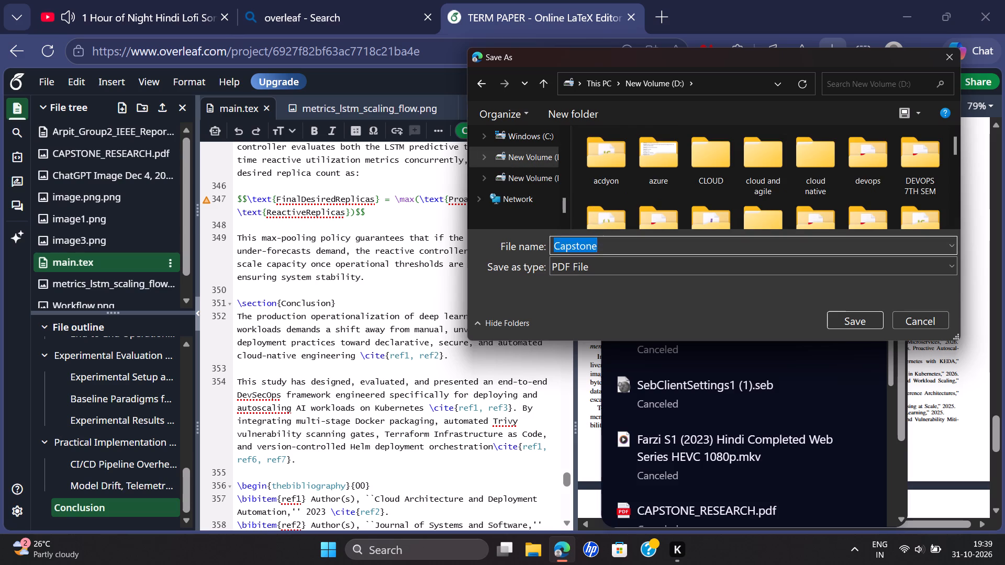
key("BackSpace")
type("caps")
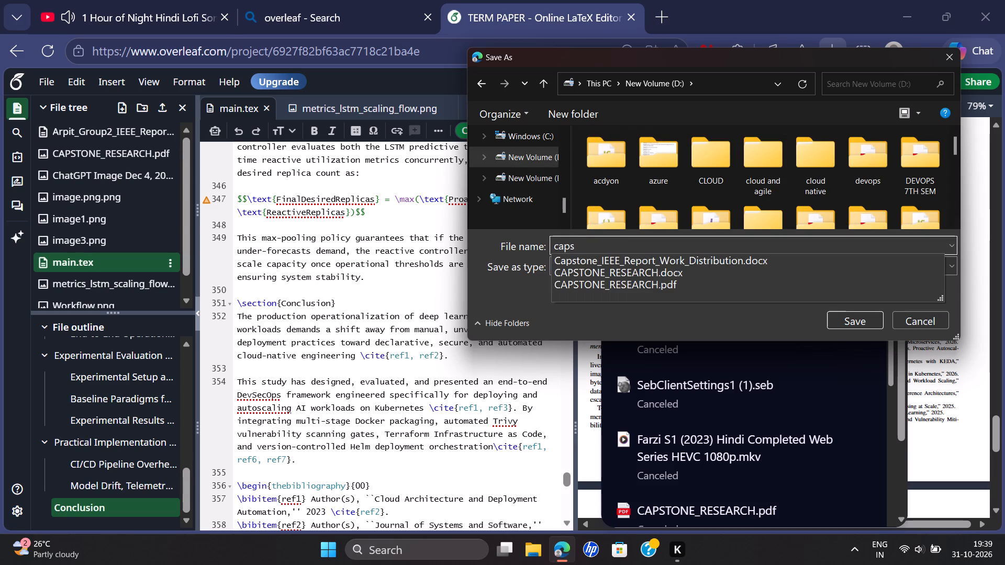
left_click(627, 282)
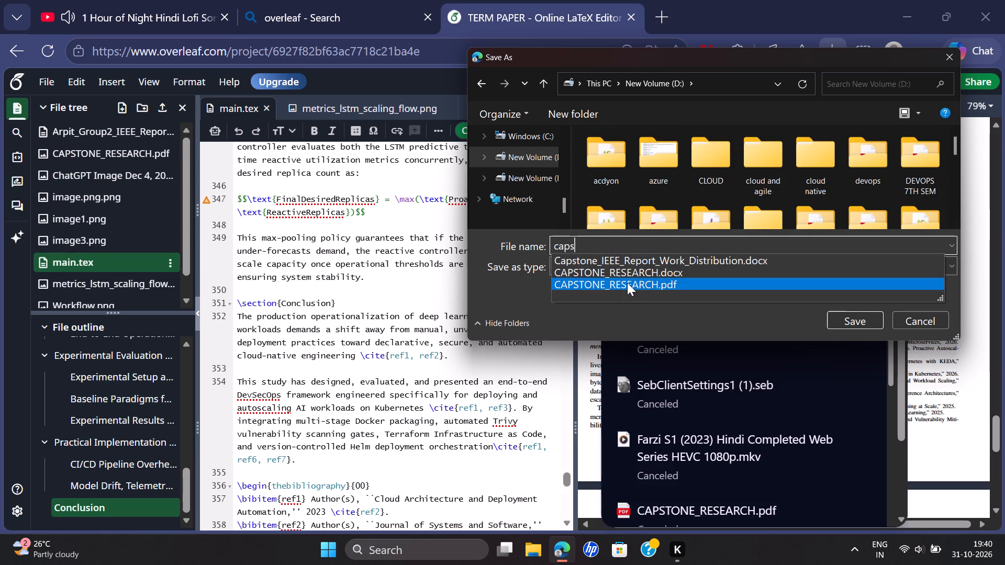
left_click(844, 316)
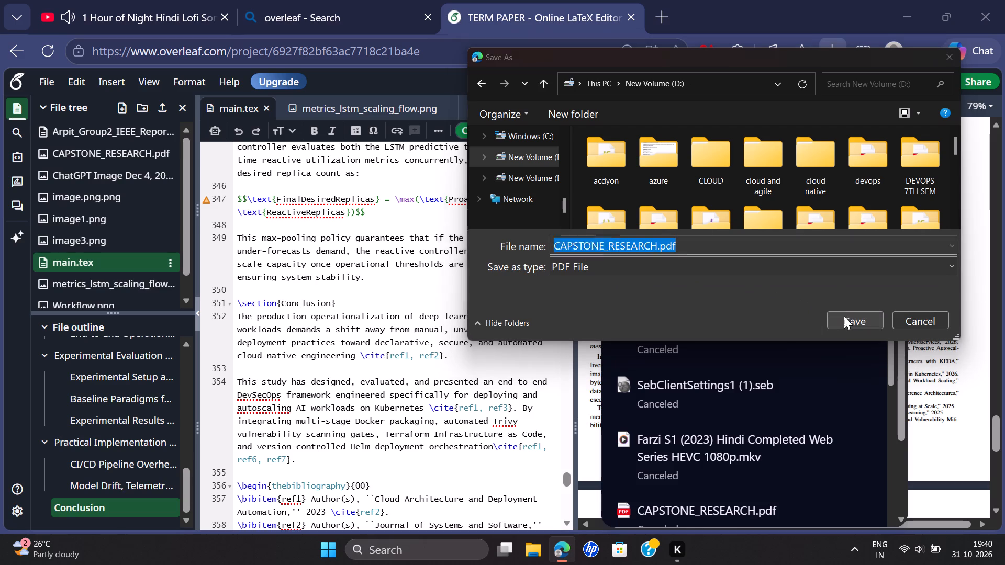
left_click(540, 272)
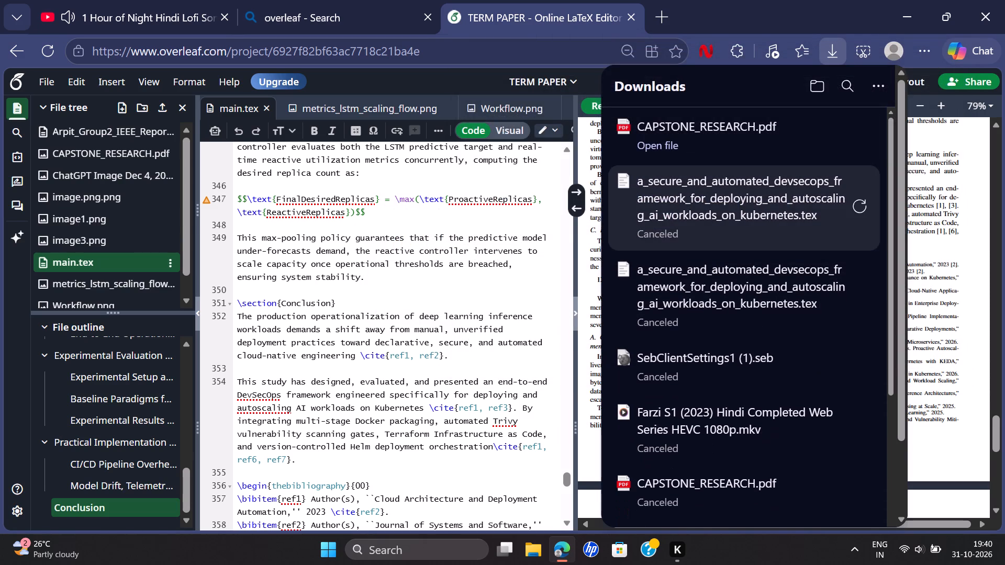
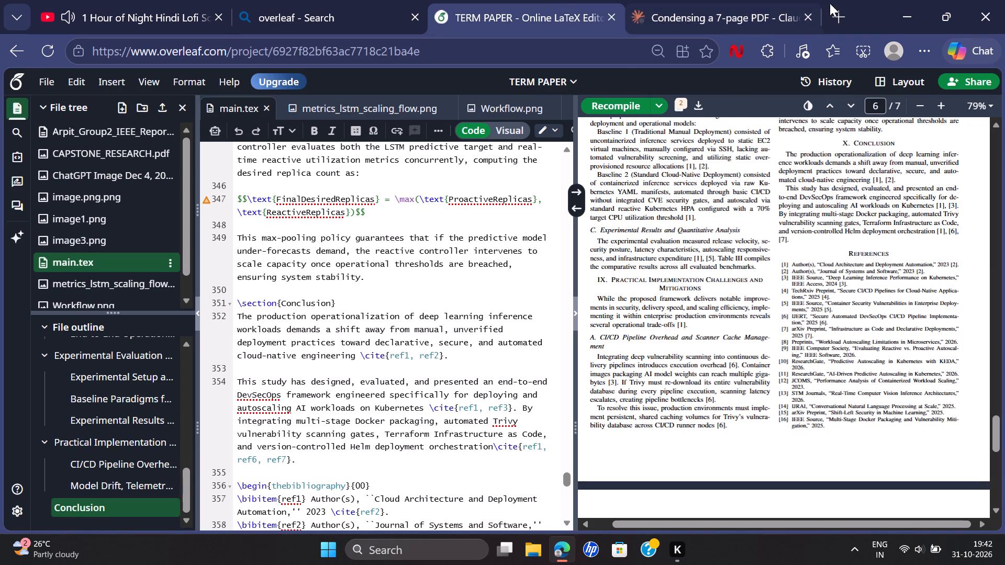
Search the web for "pdf to word converter" in a new tab, open iLovePDF's PDF to WORD result, and close the search tab.
left_click(840, 15)
type("pdf rto")
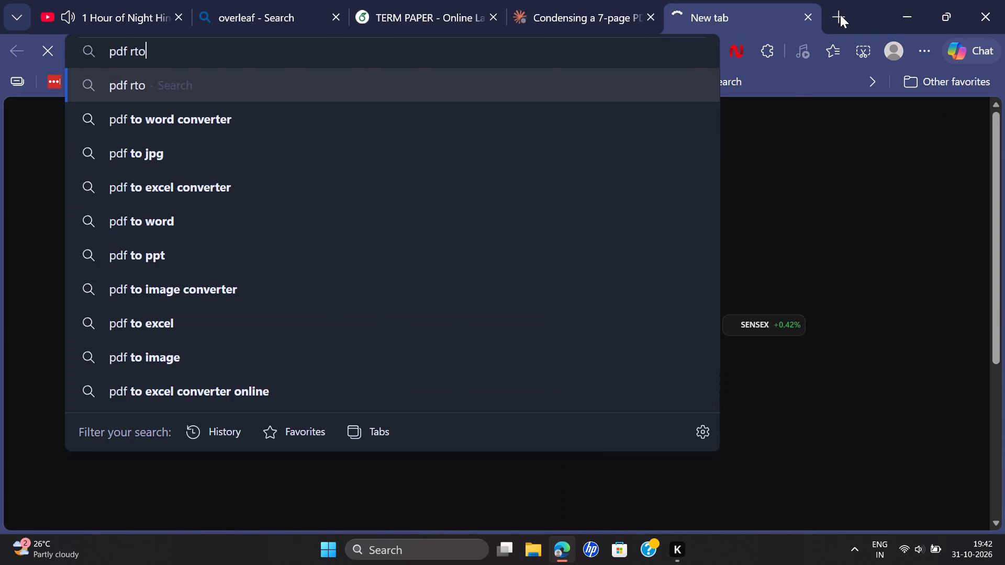
key("BackSpace")
key("BackSpace")
key("BackSpace")
left_click(292, 108)
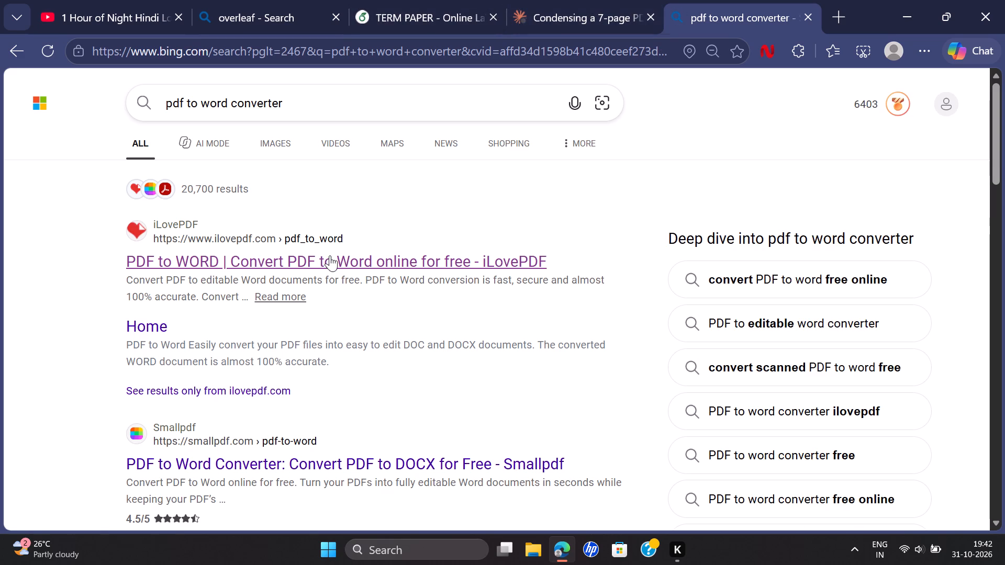
left_click(329, 261)
left_click(672, 15)
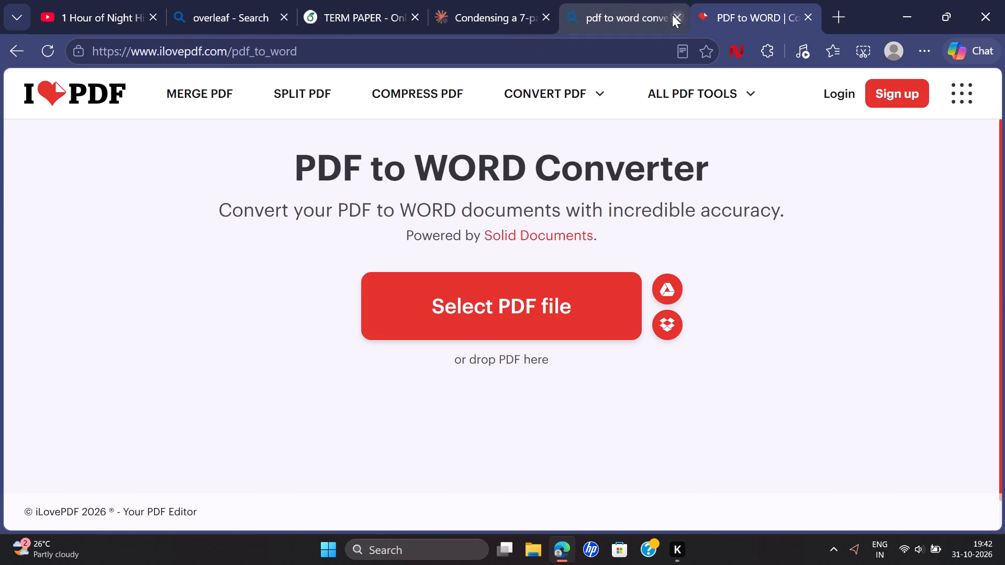
Upload the CAPSTONE_RESEARCH PDF from New Volume (D:) to iLovePDF and convert it to Word.
left_click(568, 314)
scroll(334, 175, "down", 2)
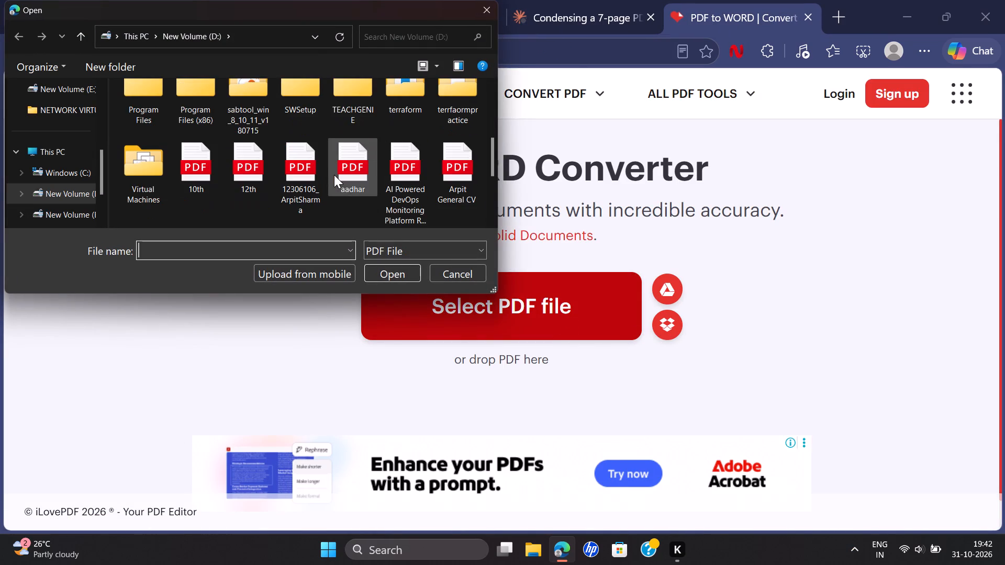
scroll(364, 150, "down", 1)
scroll(332, 143, "up", 2)
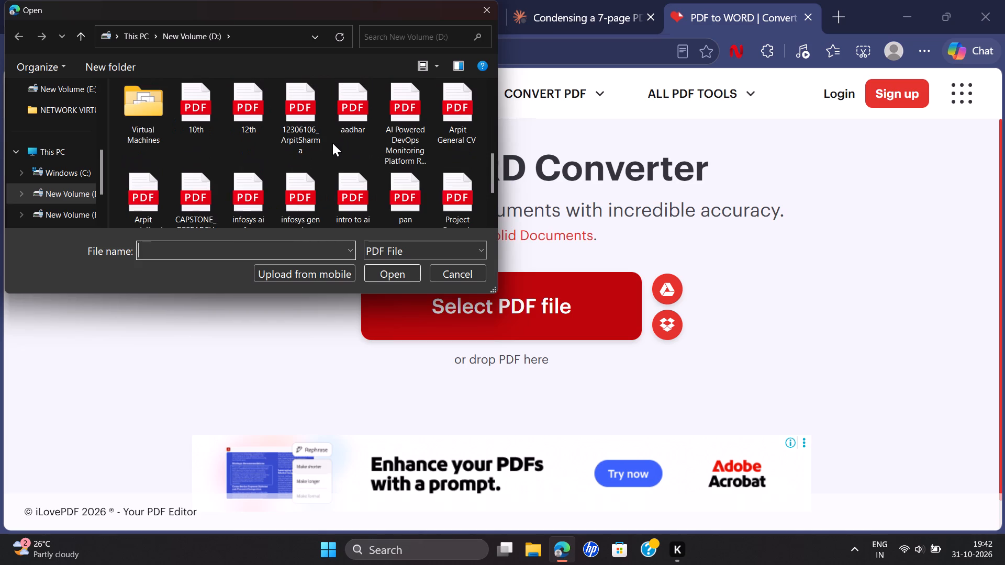
scroll(332, 143, "up", 1)
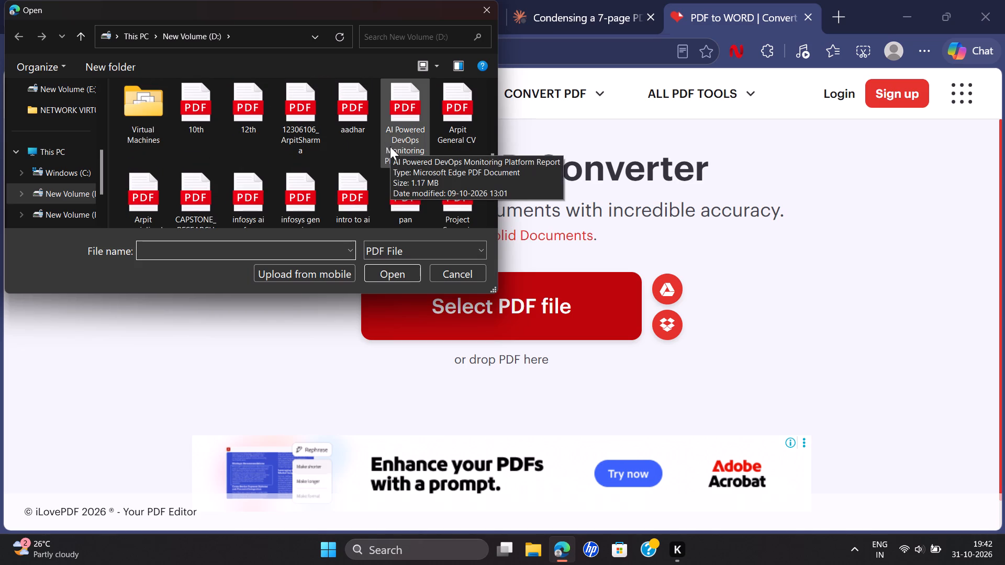
left_click(183, 197)
left_click(379, 268)
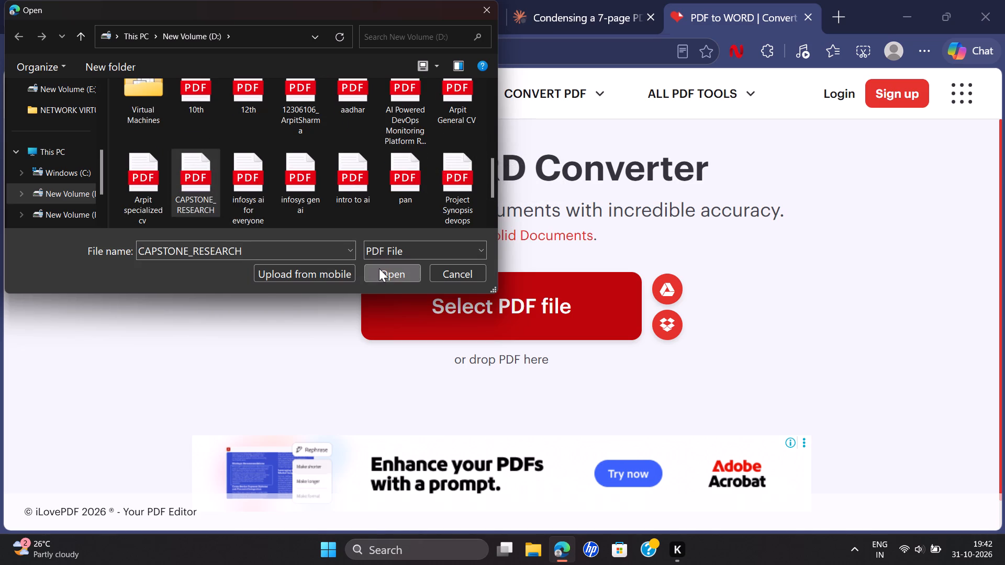
left_click(781, 502)
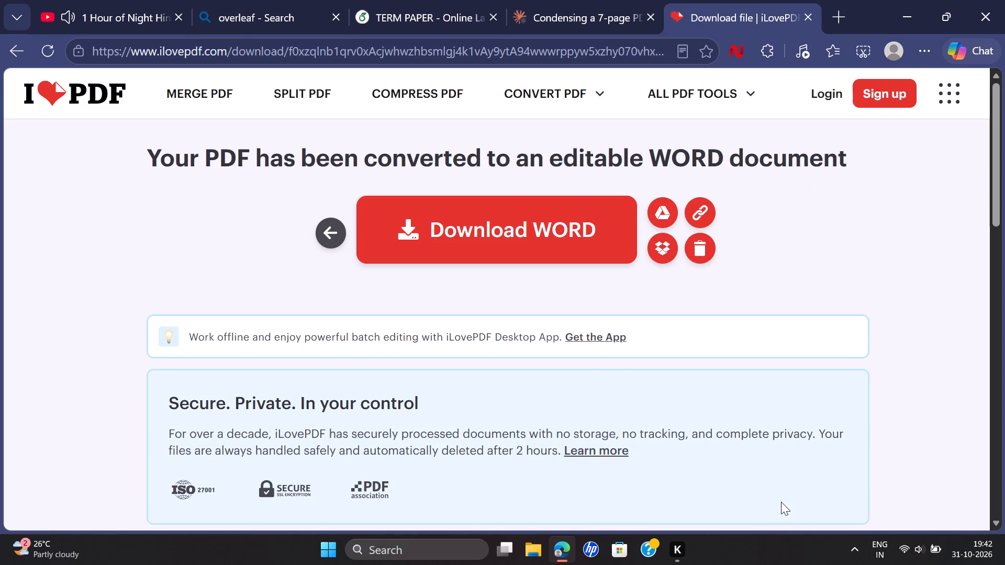
Save the converted file as the Microsoft Word Document CAPSTONE_RESEARCH on New Volume (D:), replacing the existing file.
left_click(573, 218)
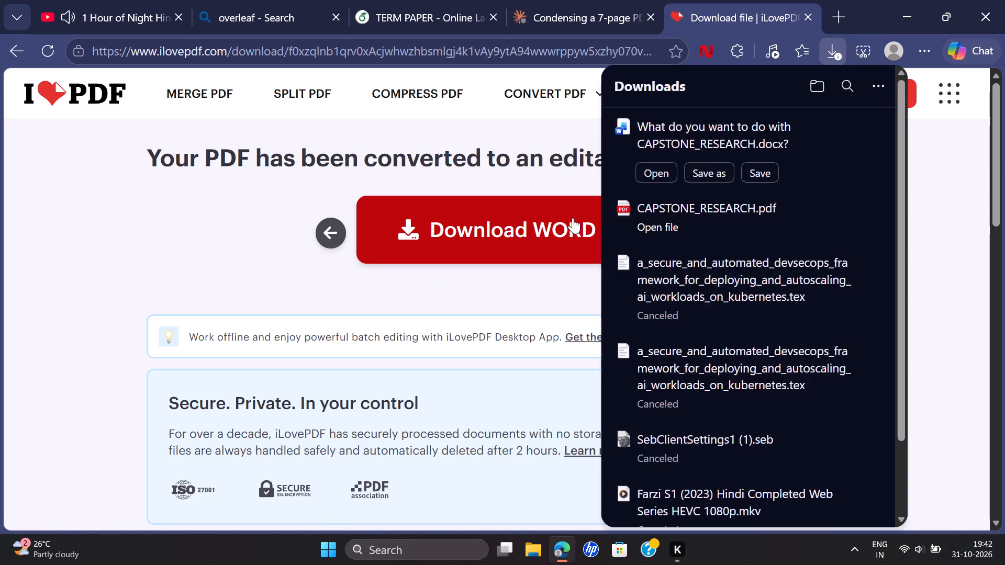
left_click(700, 172)
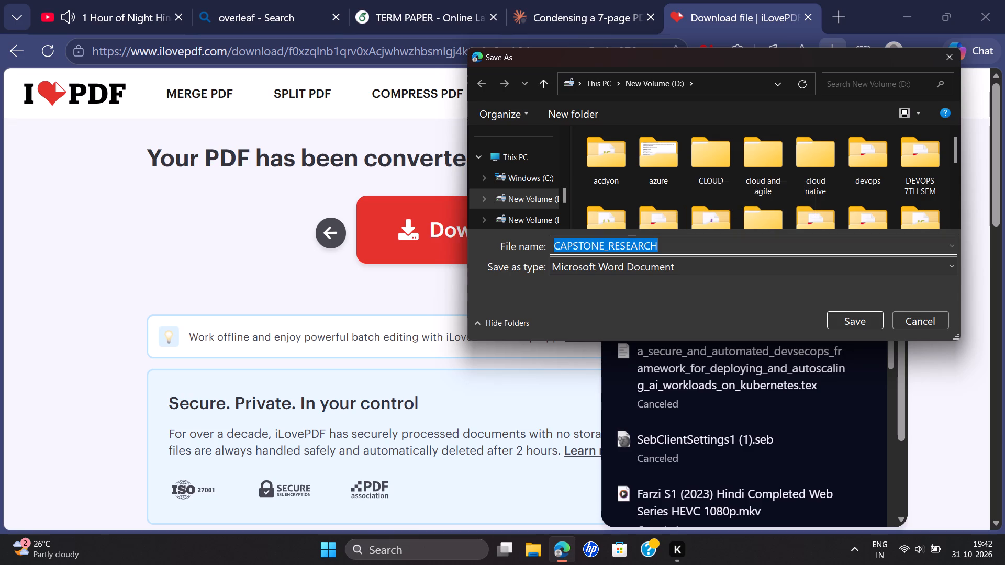
left_click(664, 263)
left_click(631, 285)
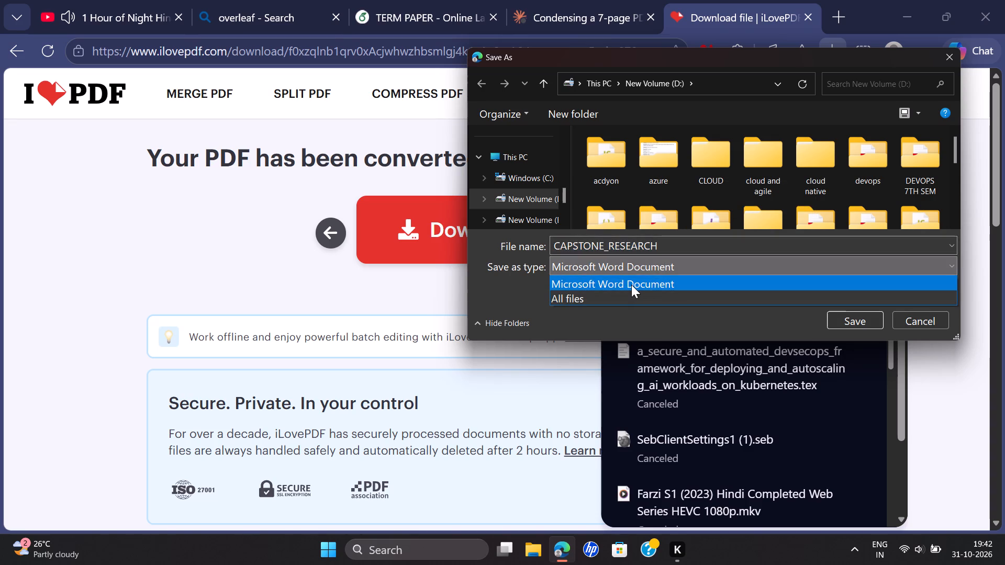
scroll(781, 188, "down", 2)
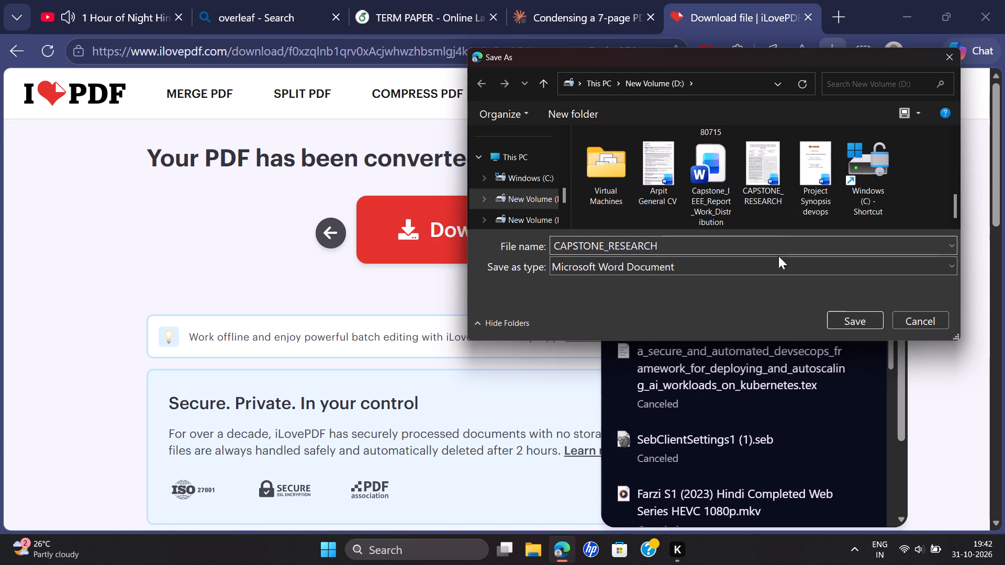
left_click(855, 318)
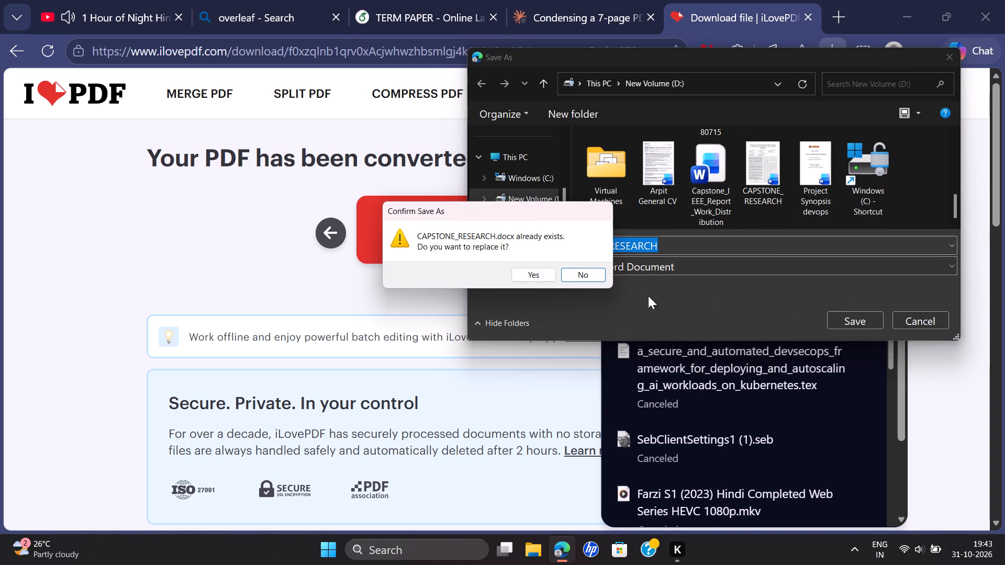
left_click(544, 274)
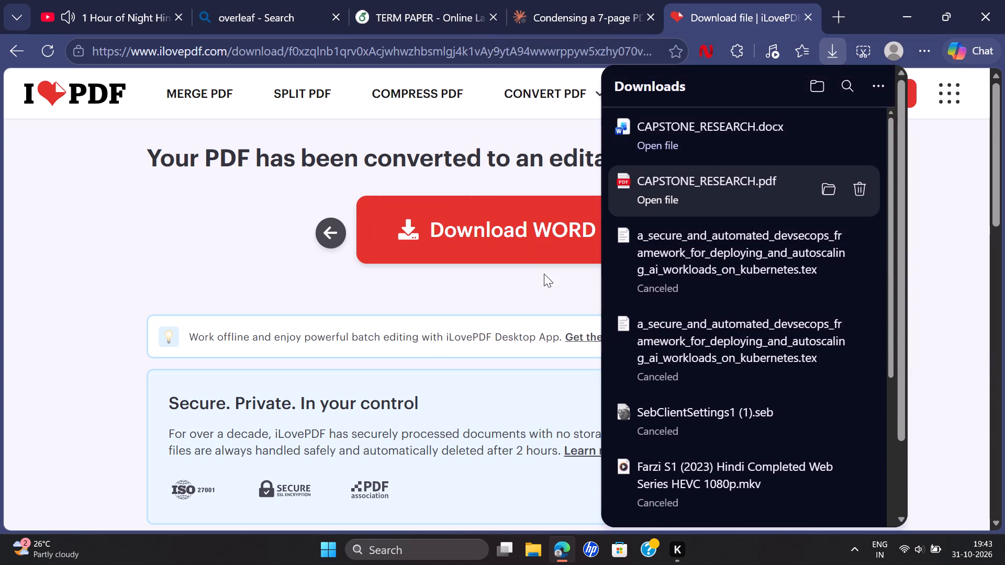
Open the downloaded CAPSTONE_RESEARCH.docx in Word and enable editing.
left_click(668, 148)
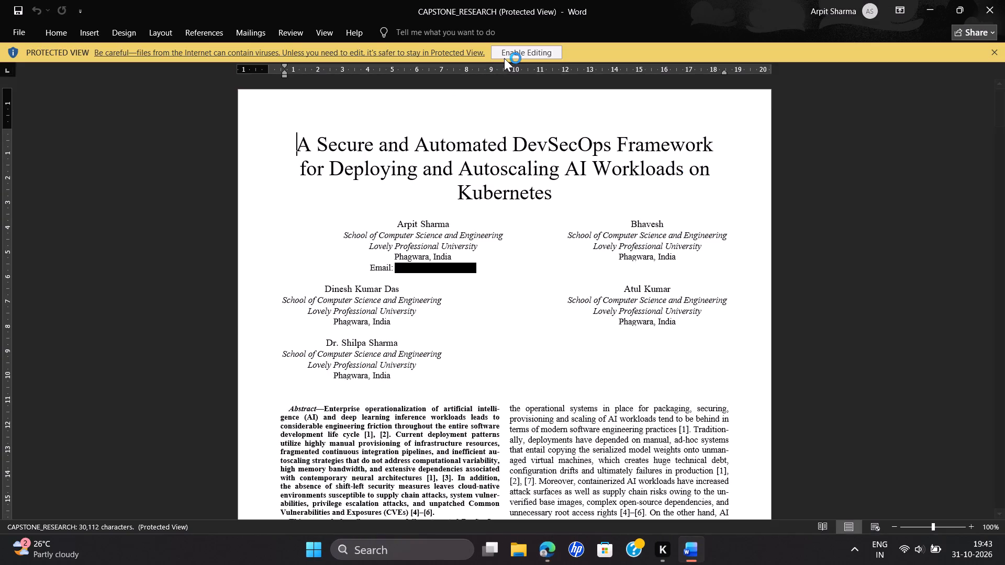
left_click(504, 58)
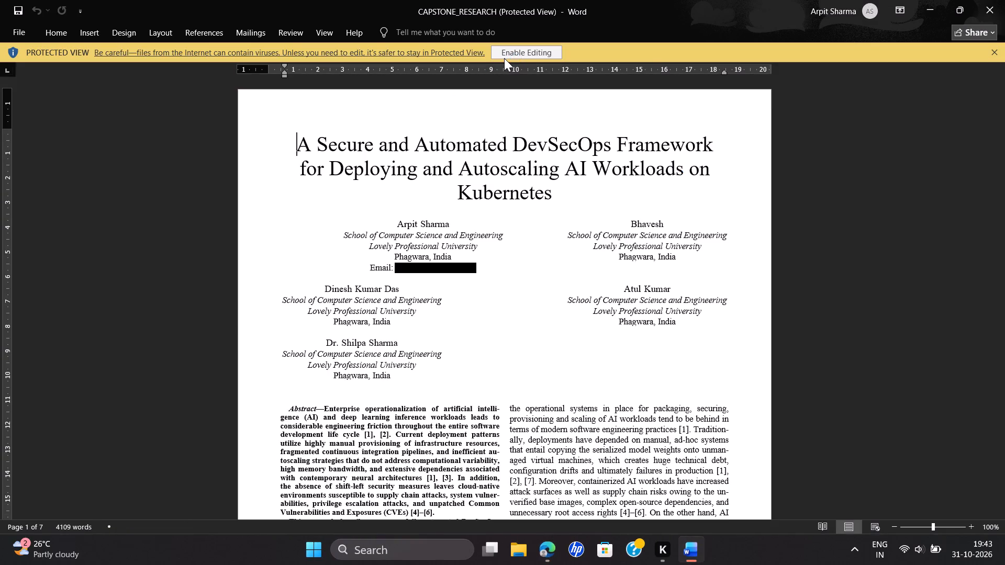
left_click(517, 51)
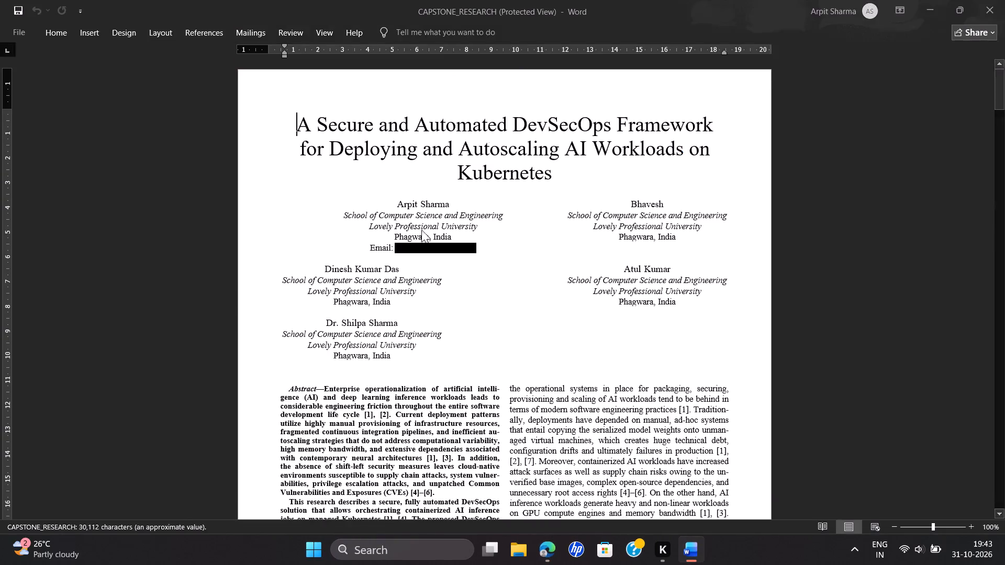
Remove the indent from the first author's school and university lines, keeping "Lovely Professional University" on its own line.
left_click(345, 278)
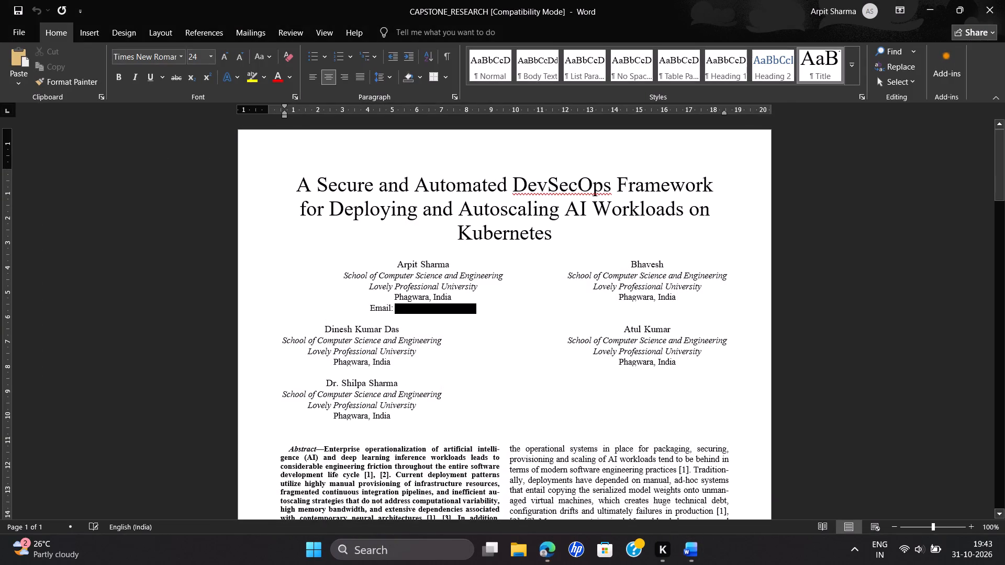
key("BackSpace")
key("BackSpace")
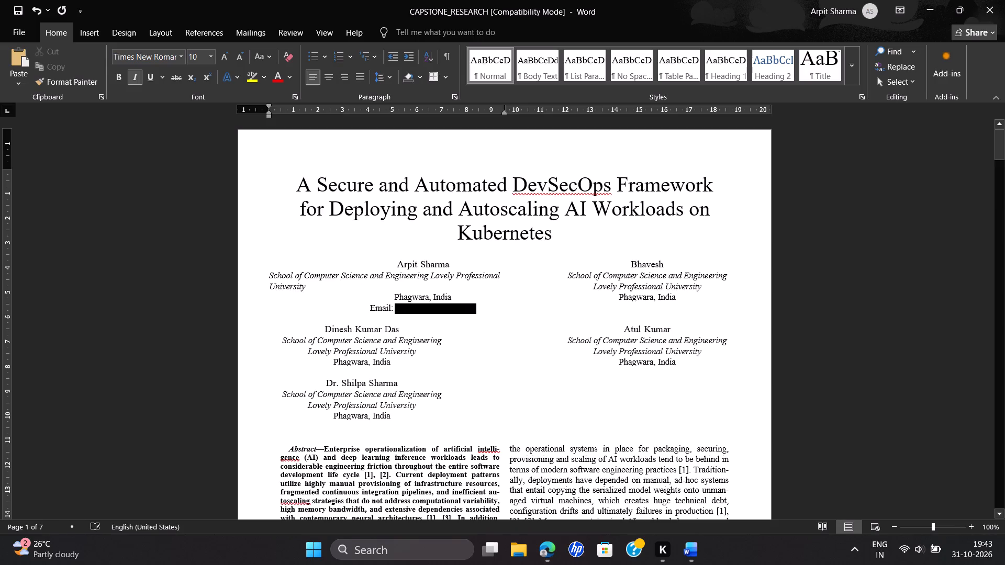
left_click(431, 275)
key("Return")
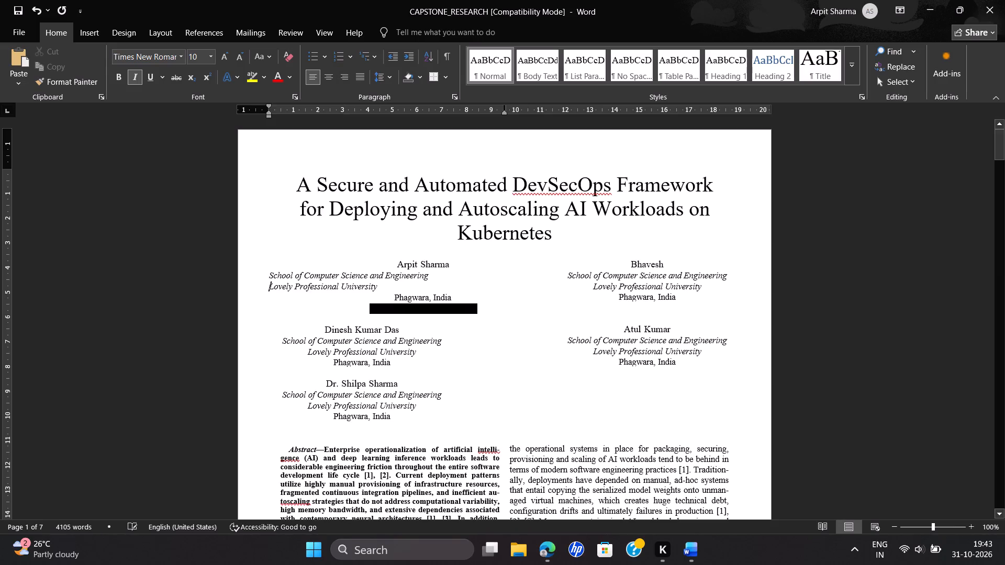
Remove the indent from the first author's "Phagwara, India" line and put the Email entry on a separate line below it.
left_click(392, 298)
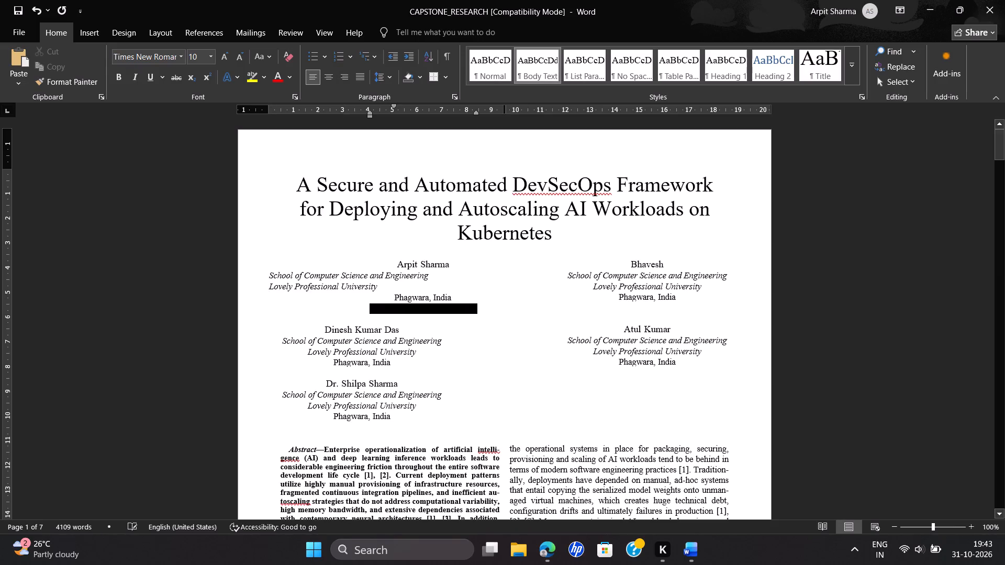
key("BackSpace")
key("BackSpace")
key("BackSpace")
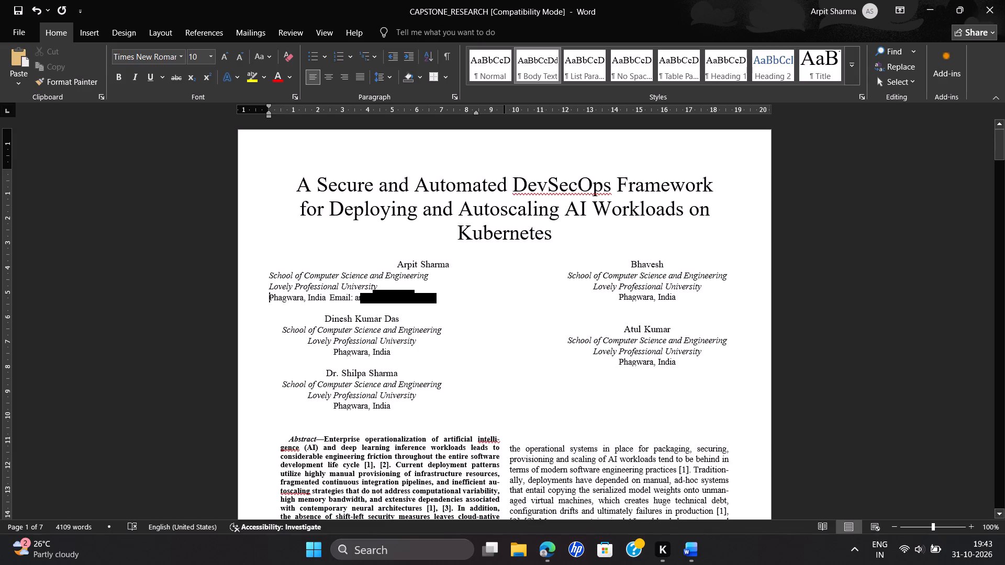
left_click(327, 298)
key("Right")
key("Return")
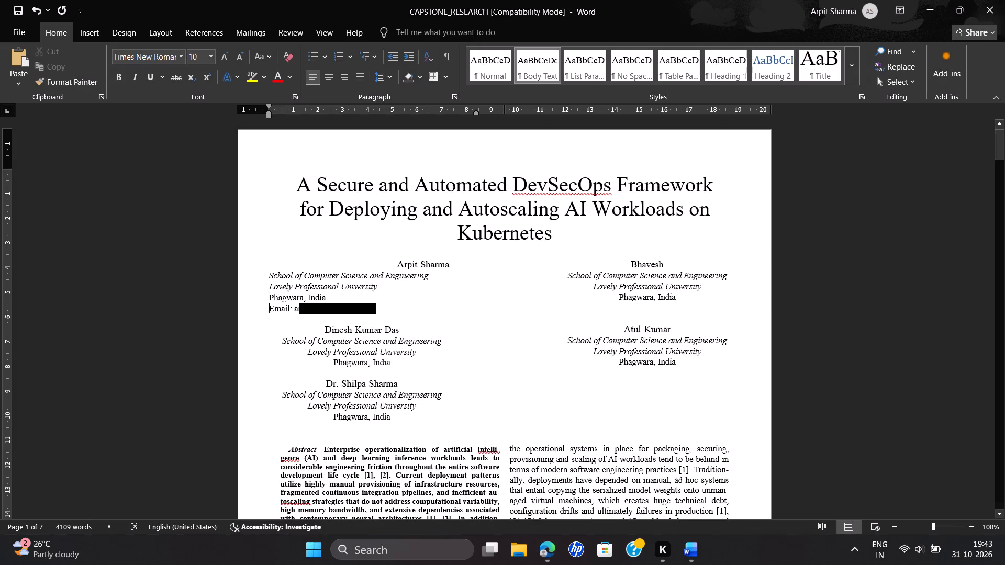
Remove the empty space between the paper title and the first author's name.
left_click(398, 265)
key("BackSpace")
key("BackSpace")
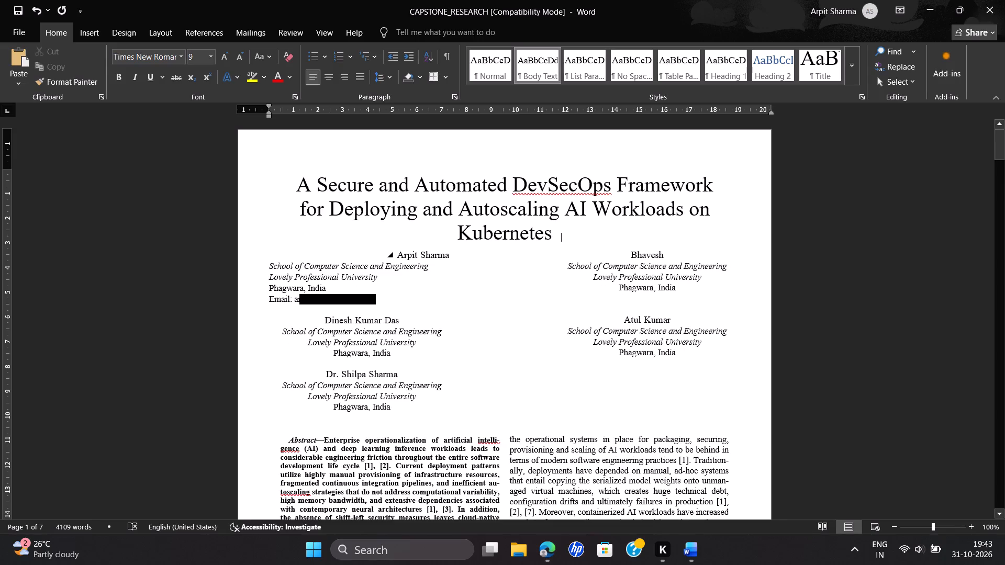
Remove the indent before the first author's name and insert spaces so it sits roughly centred above the school line.
left_click(398, 252)
key("BackSpace")
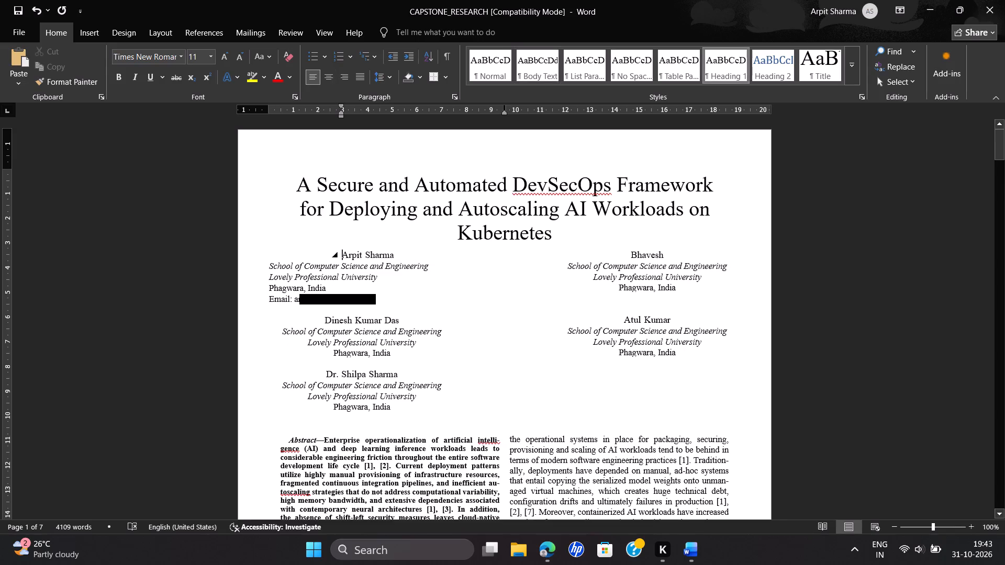
key("BackSpace")
key("space")
key("space")
key("space")
key("space")
key("space")
key("space")
key("space")
key("space")
key("space")
key("space")
key("space")
key("space")
key("space")
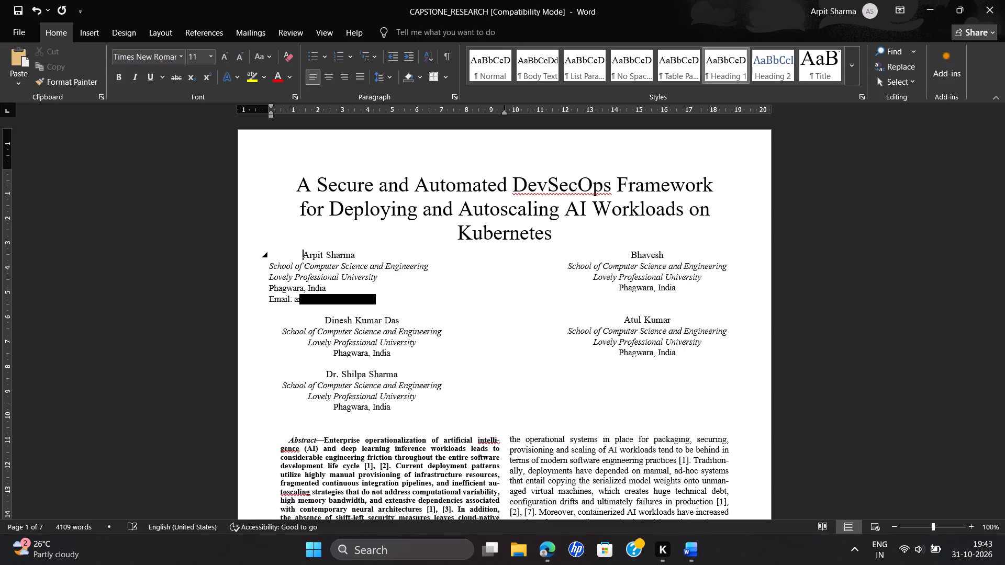
key("space")
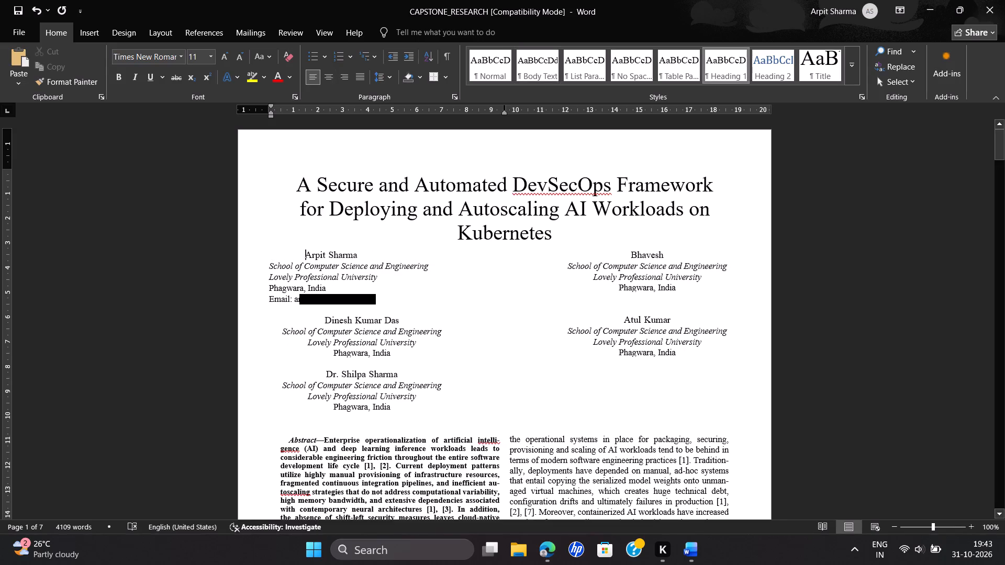
Remove the indent before the second author's school and university text and put it back on its own line below the name.
left_click(566, 265)
key("BackSpace")
key("BackSpace")
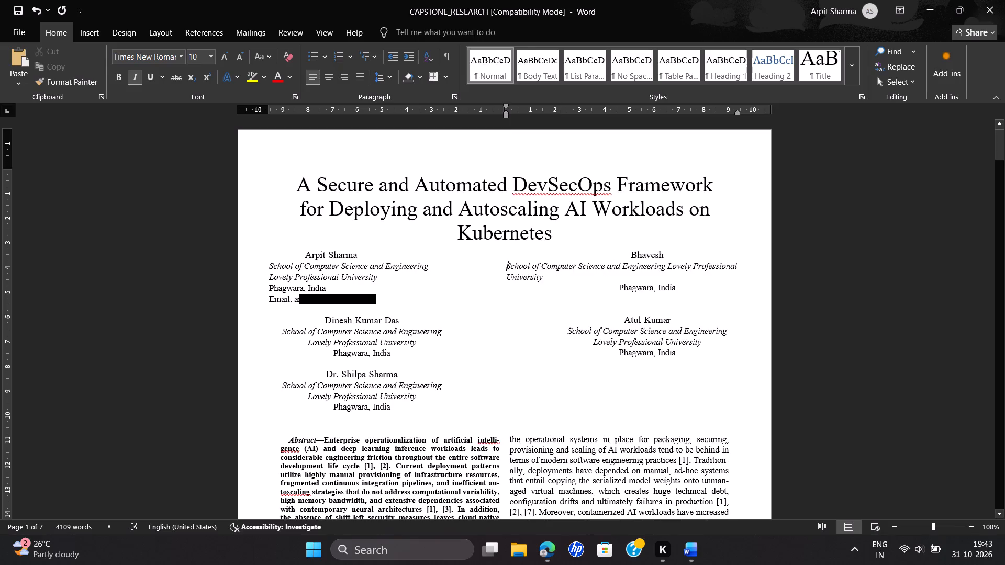
key("BackSpace")
key("Return")
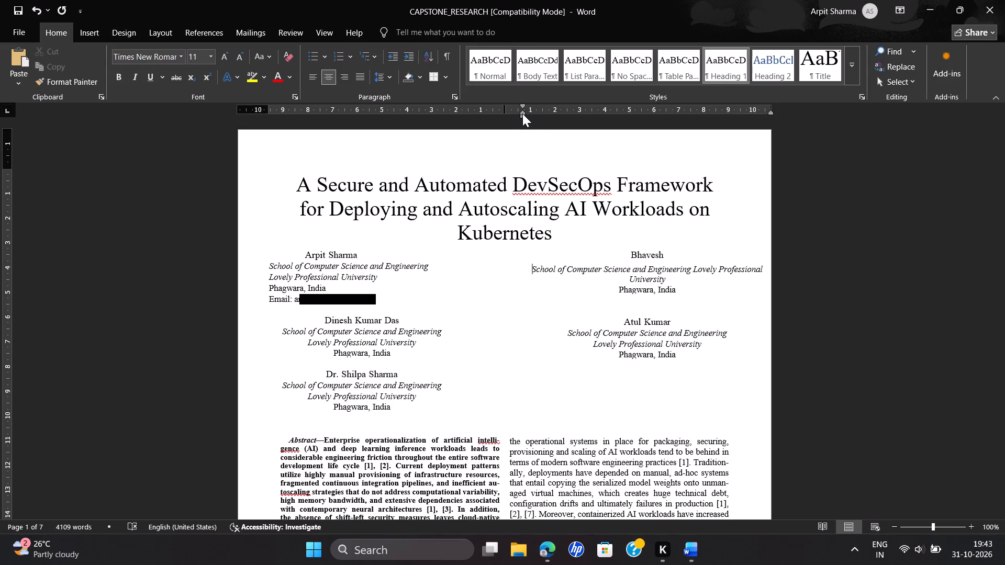
Set the left indent of the second author's school and university text to about 3.3 cm on the ruler.
left_click_drag(522, 114, 449, 121)
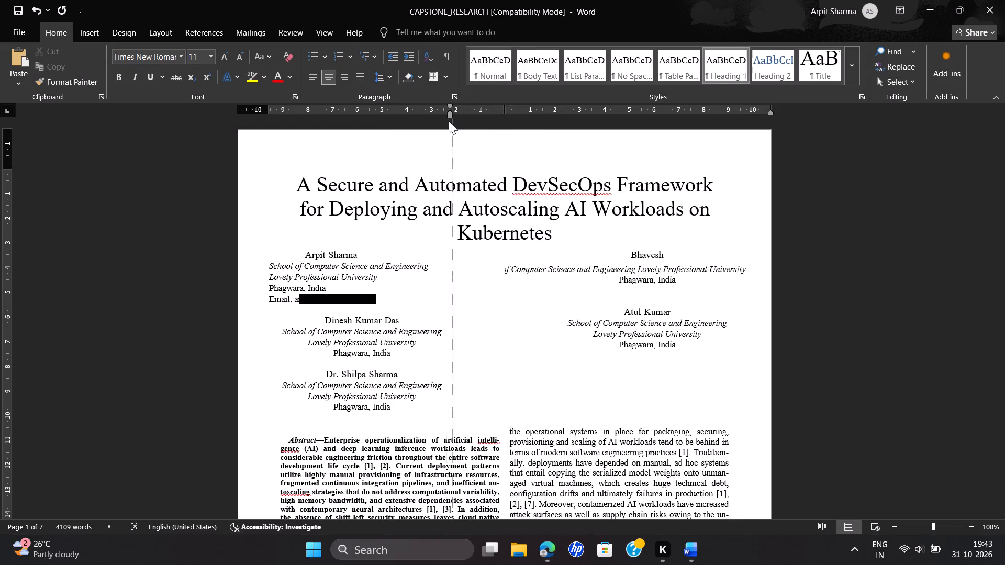
left_click_drag(449, 121, 521, 130)
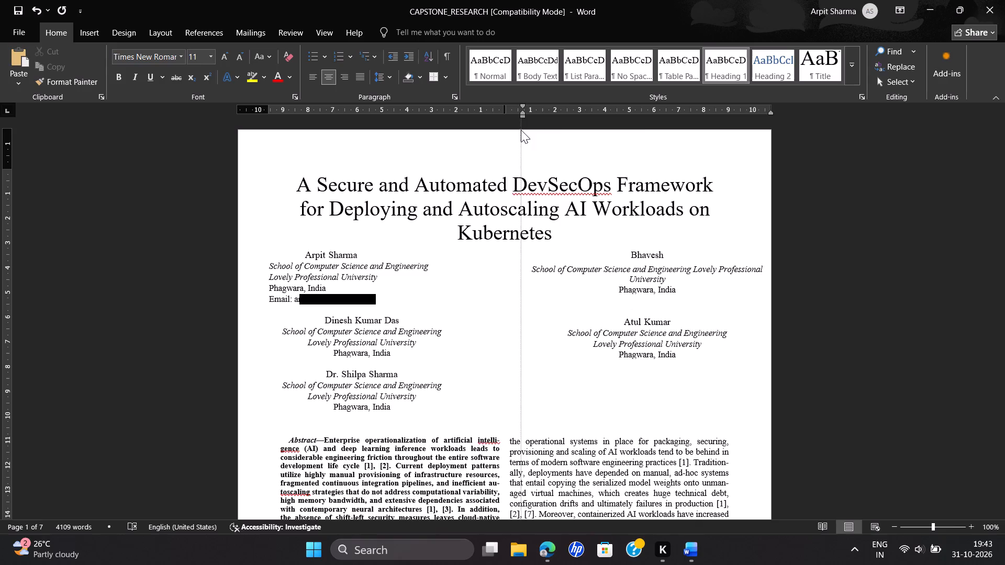
left_click_drag(521, 130, 586, 131)
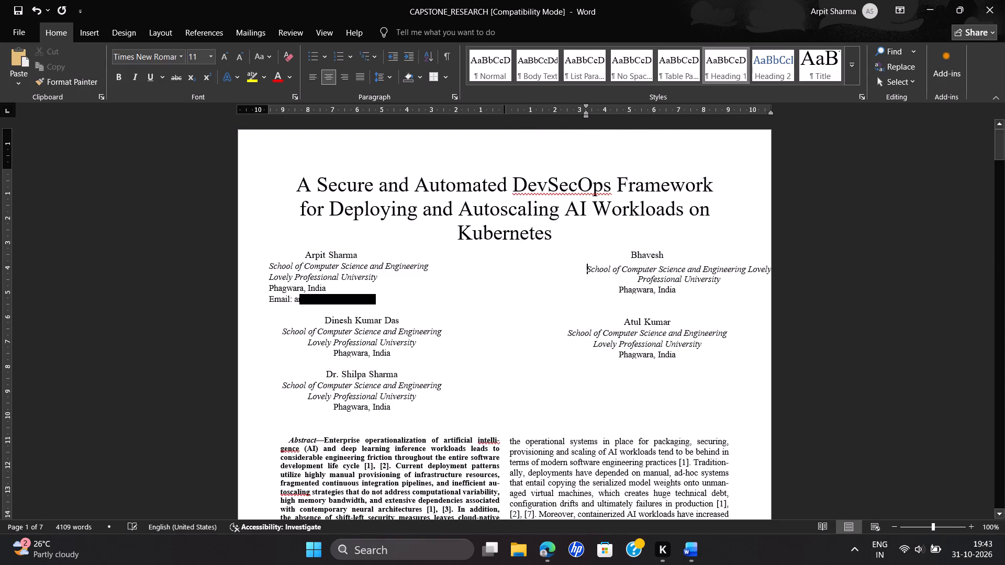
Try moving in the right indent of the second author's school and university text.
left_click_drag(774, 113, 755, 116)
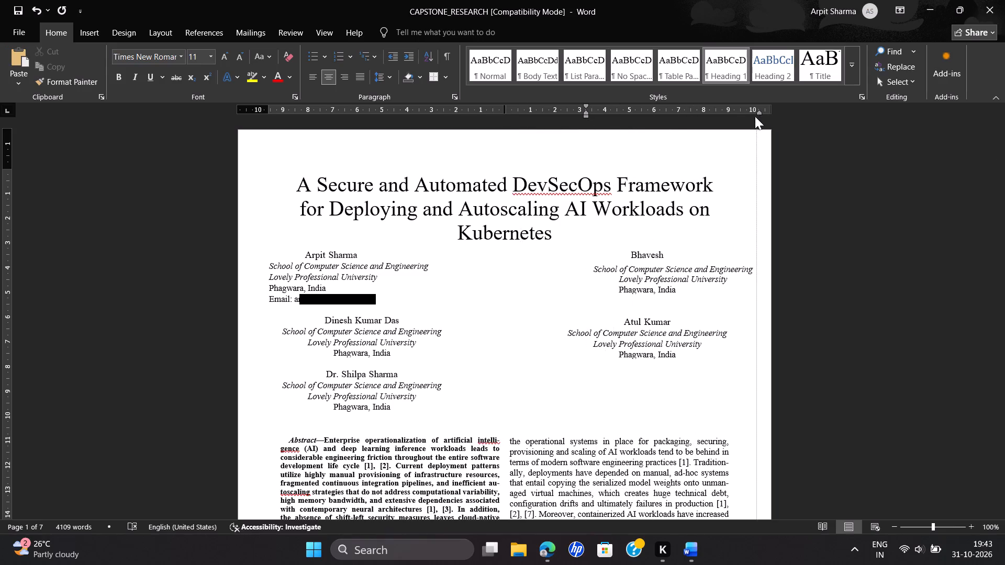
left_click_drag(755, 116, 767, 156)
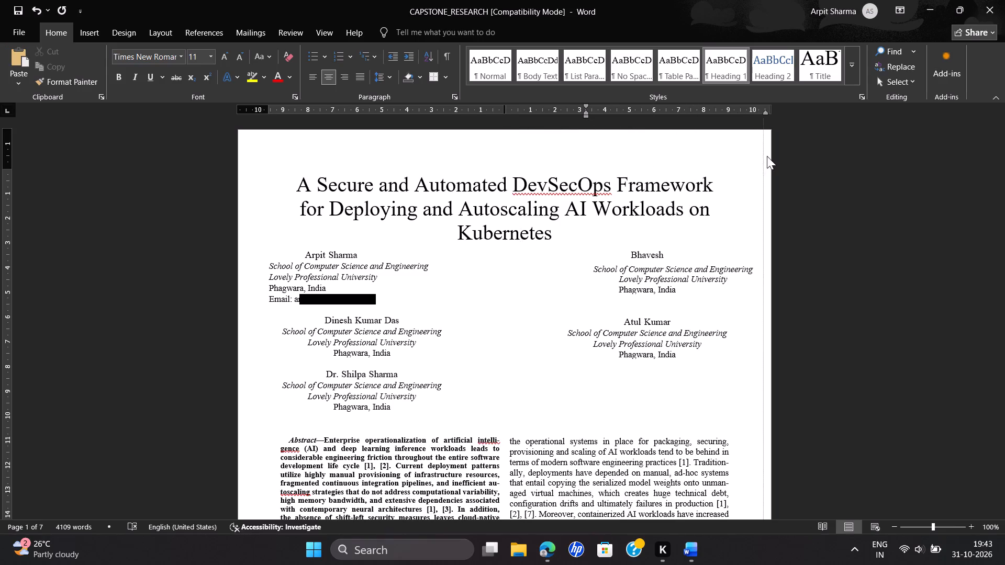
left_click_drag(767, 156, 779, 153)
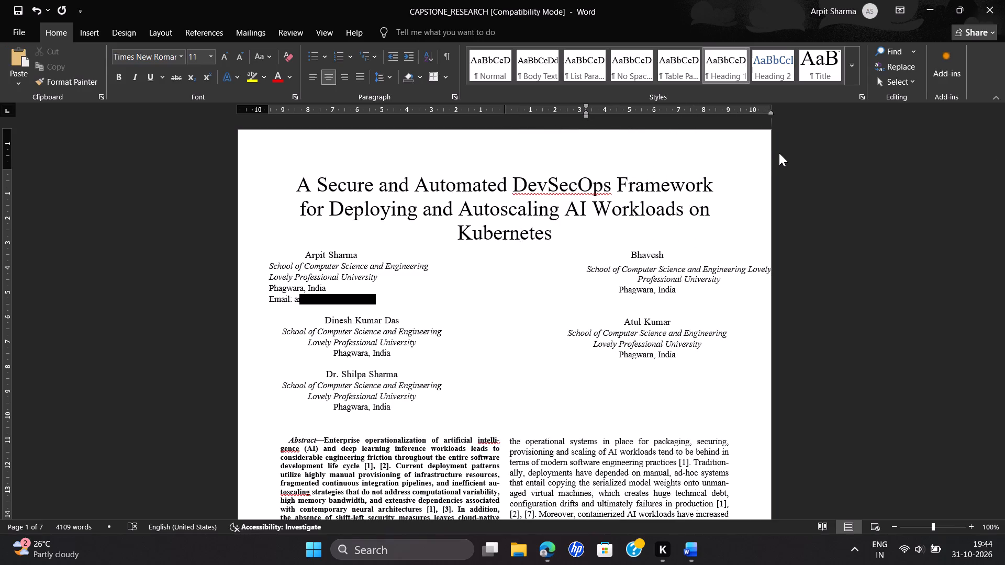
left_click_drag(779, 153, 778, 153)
Add the second author's name on the same line as the first author's name, separated by a wide run of spaces.
left_click(475, 256)
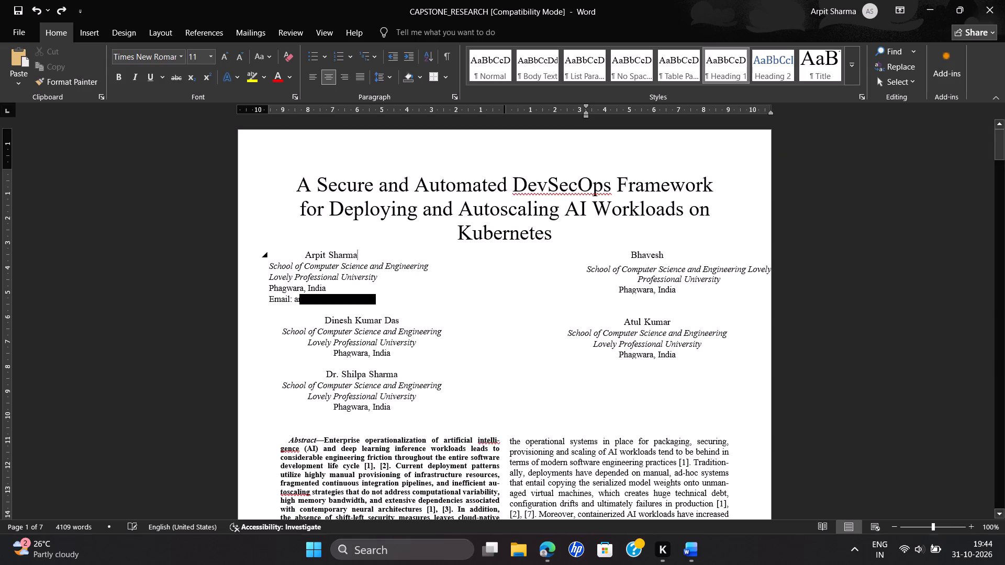
key("space")
key("space")
key("space")
key("space")
key("space")
key("space")
key("space")
key("space")
key("space")
key("space")
key("space")
key("space")
key("space")
key("space")
key("space")
key("space")
key("space")
key("space")
key("space")
key("space")
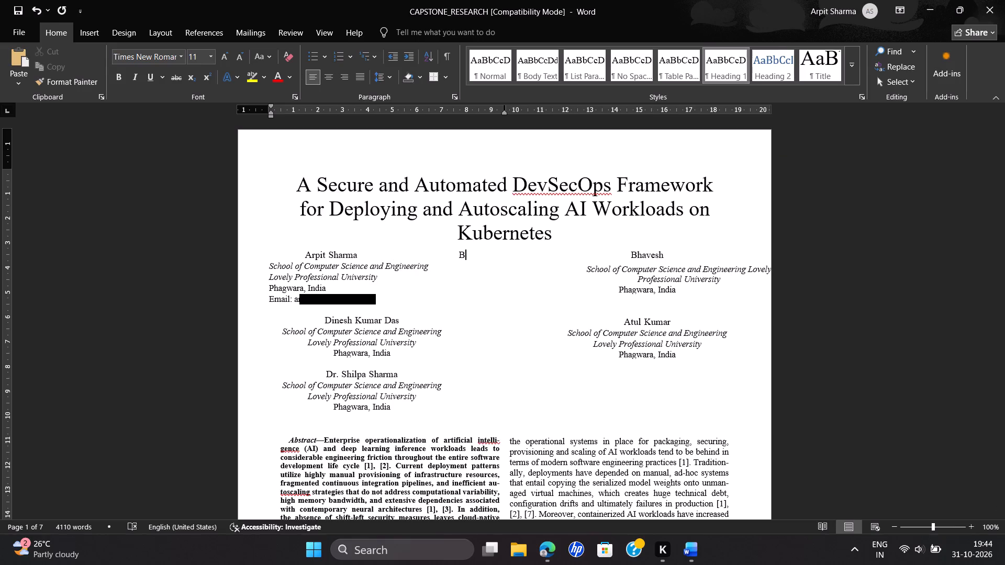
type("havesh")
Add spaces after the first author's school line and try pasting a copy of the second author's school and university text there.
left_click_drag(587, 272, 739, 276)
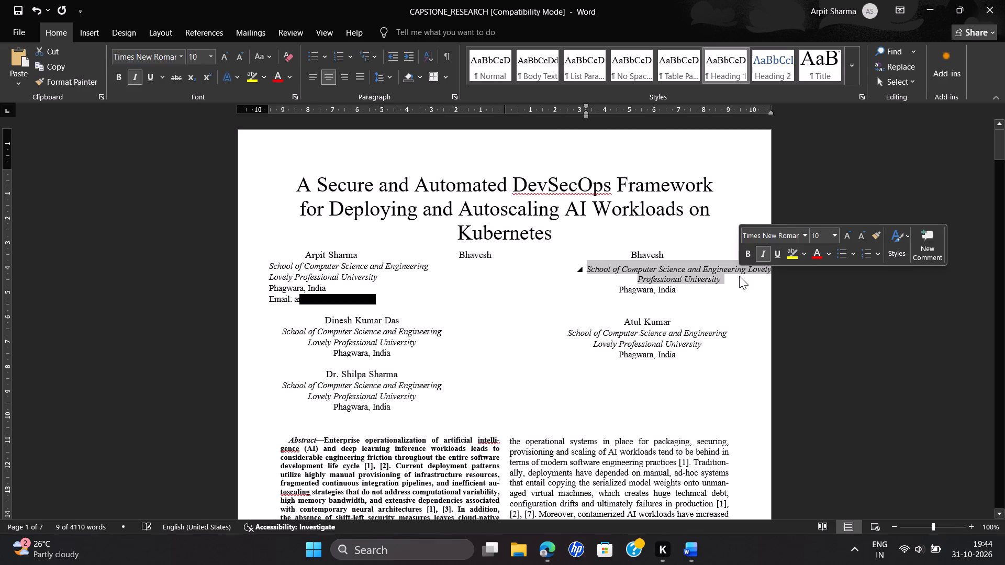
key("ctrl+c")
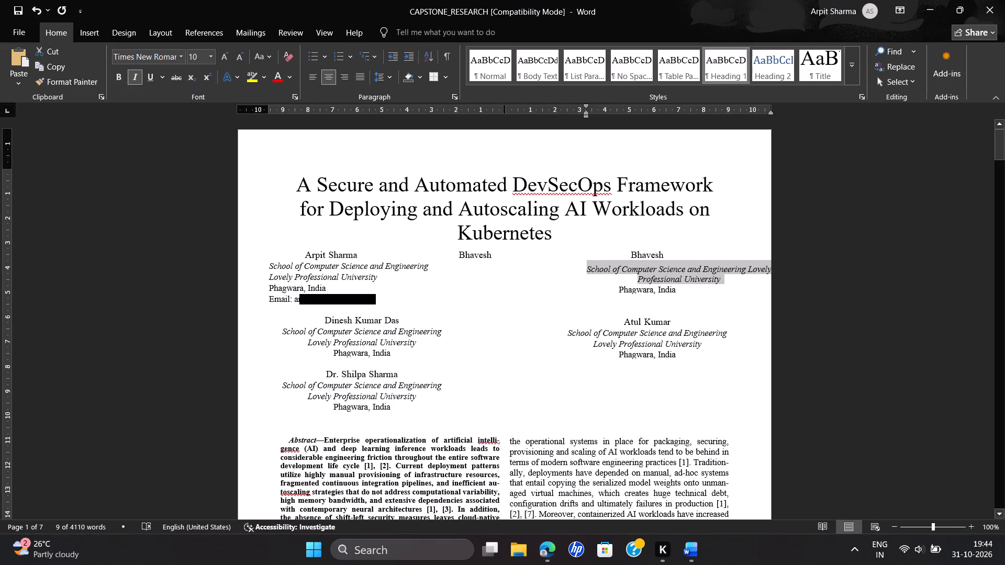
left_click(440, 269)
key("space")
key("space")
key("space")
key("space")
key("space")
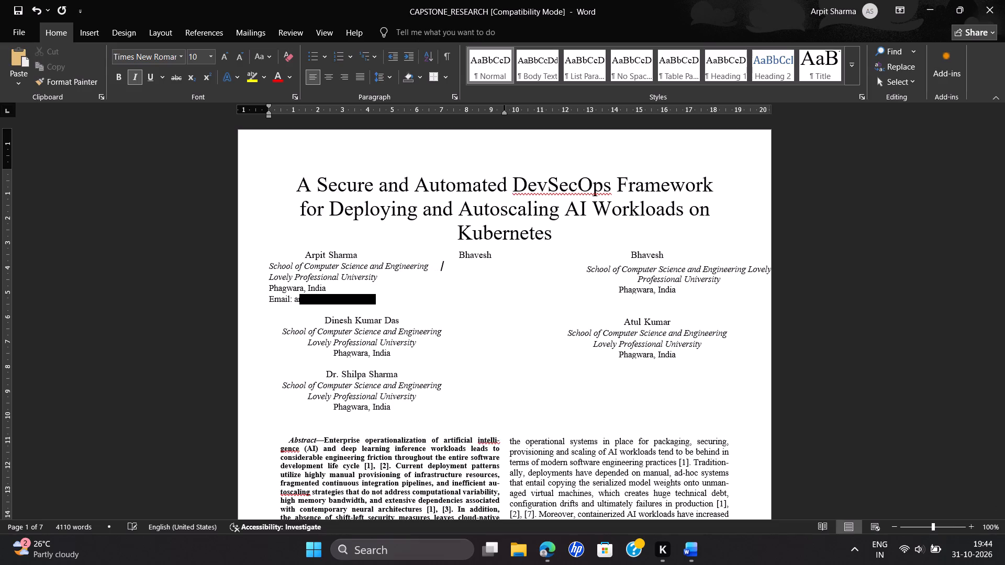
key("ctrl+v")
key("ctrl+z")
key("space")
key("space")
key("space")
key("space")
key("space")
key("ctrl+v")
key("ctrl+z")
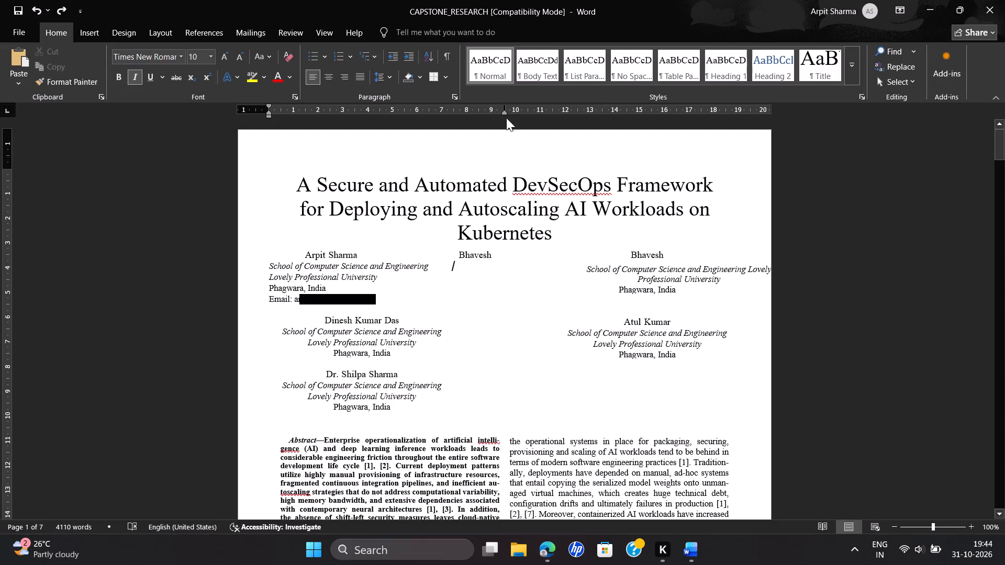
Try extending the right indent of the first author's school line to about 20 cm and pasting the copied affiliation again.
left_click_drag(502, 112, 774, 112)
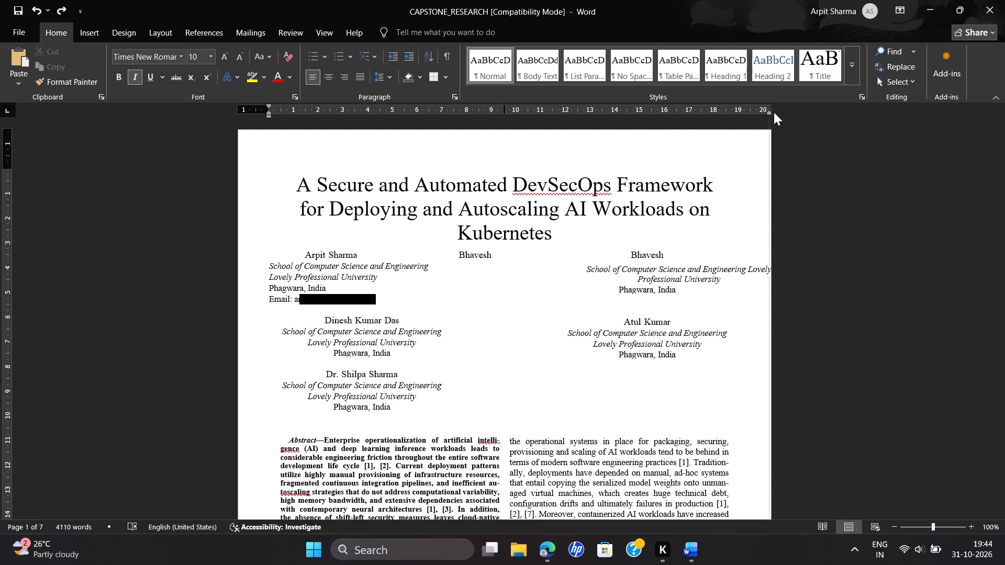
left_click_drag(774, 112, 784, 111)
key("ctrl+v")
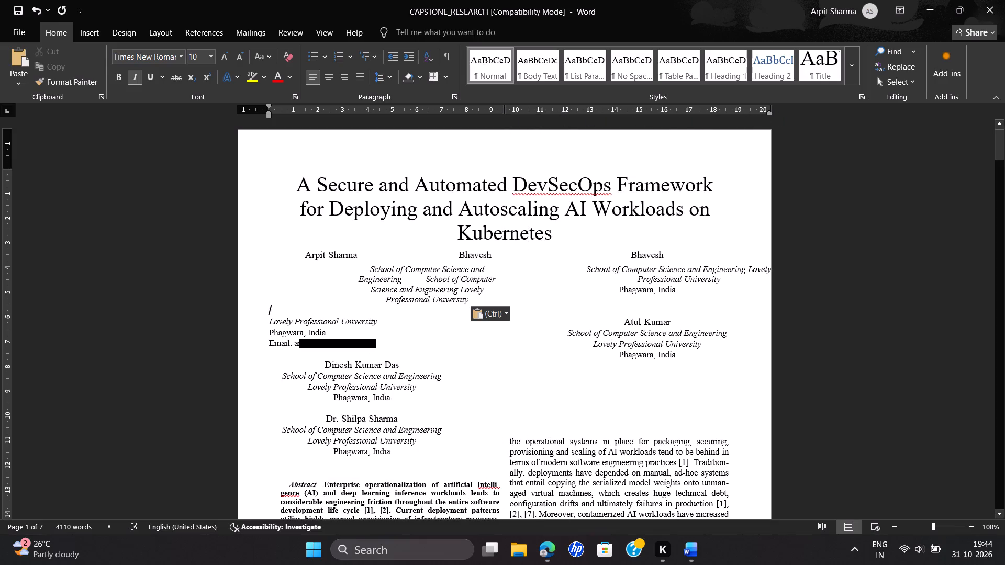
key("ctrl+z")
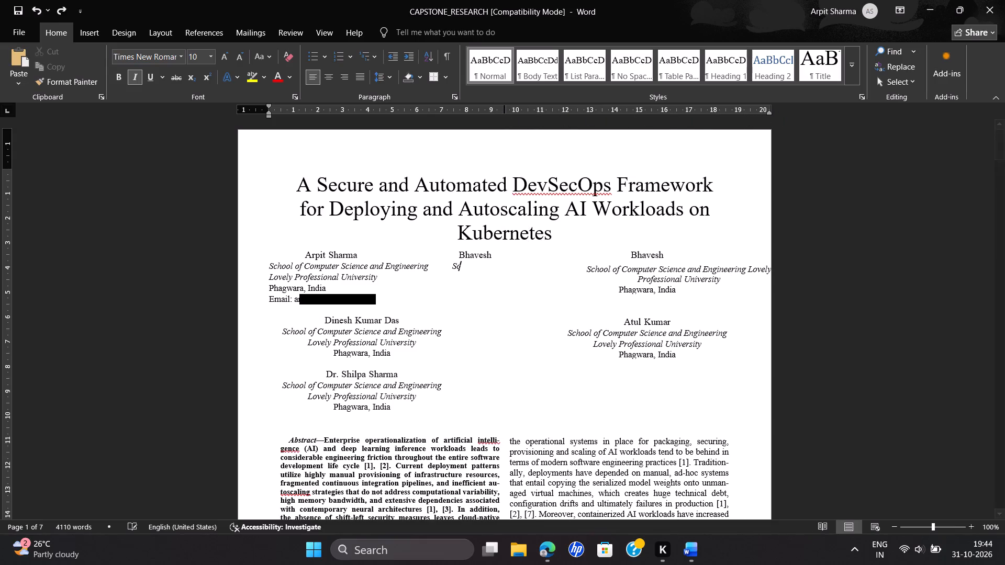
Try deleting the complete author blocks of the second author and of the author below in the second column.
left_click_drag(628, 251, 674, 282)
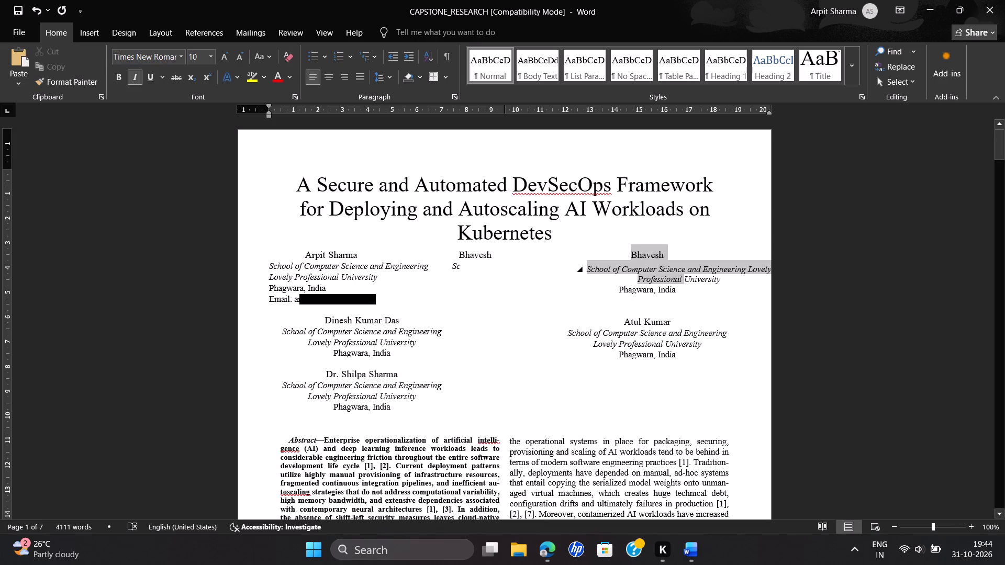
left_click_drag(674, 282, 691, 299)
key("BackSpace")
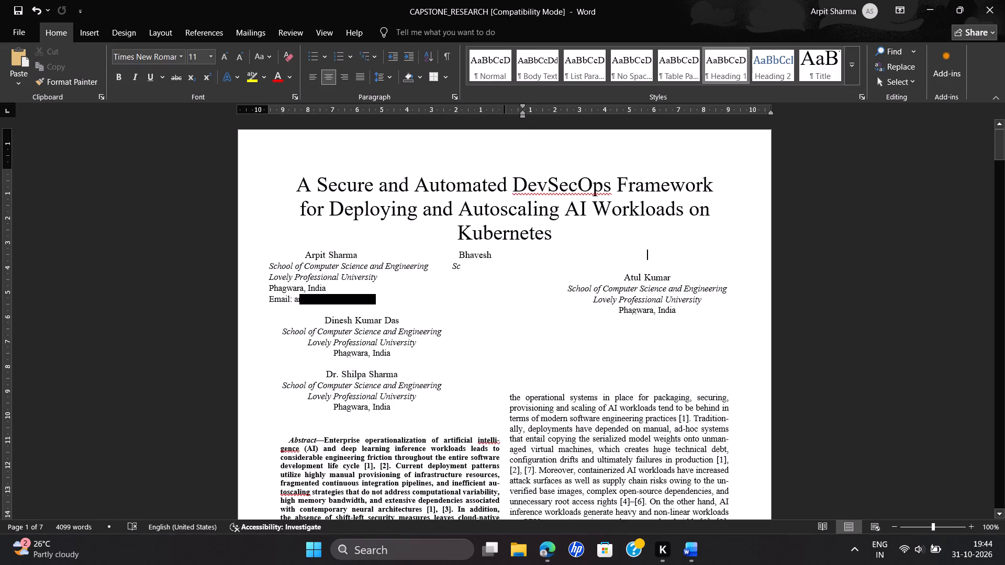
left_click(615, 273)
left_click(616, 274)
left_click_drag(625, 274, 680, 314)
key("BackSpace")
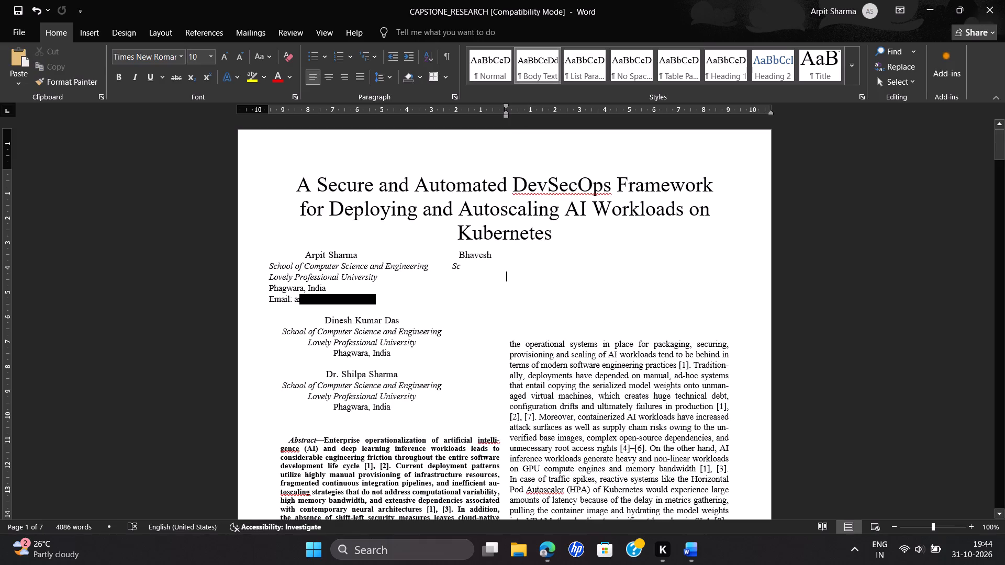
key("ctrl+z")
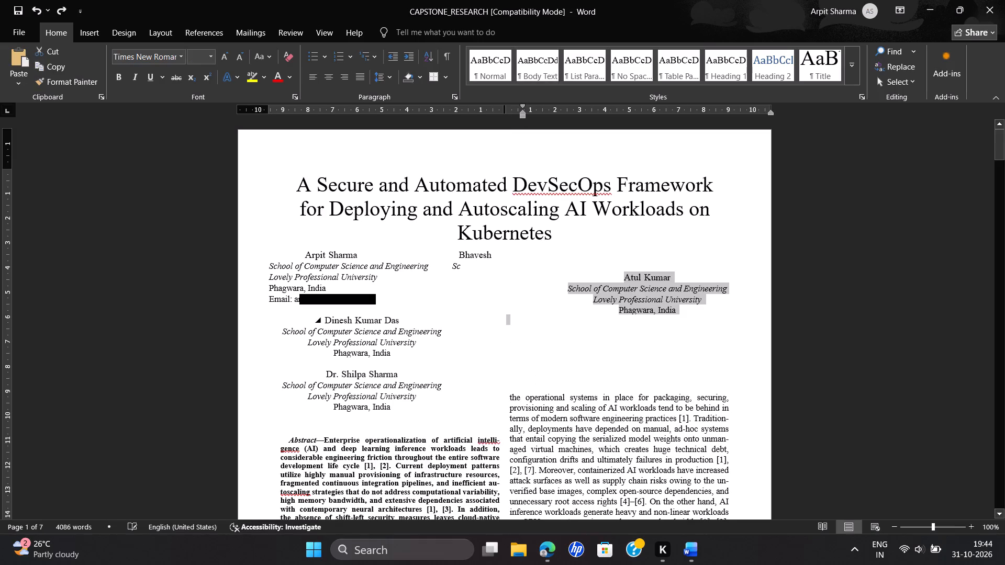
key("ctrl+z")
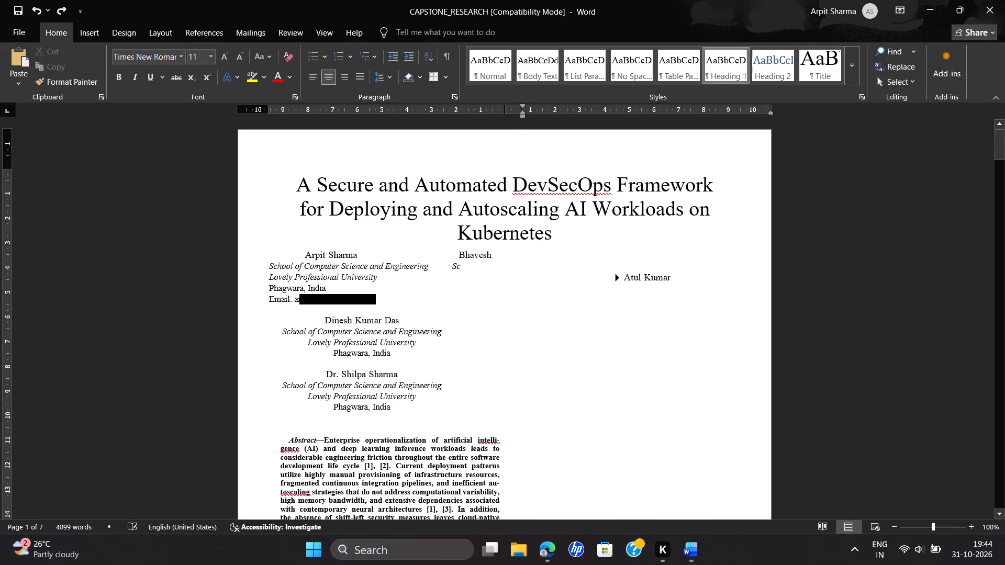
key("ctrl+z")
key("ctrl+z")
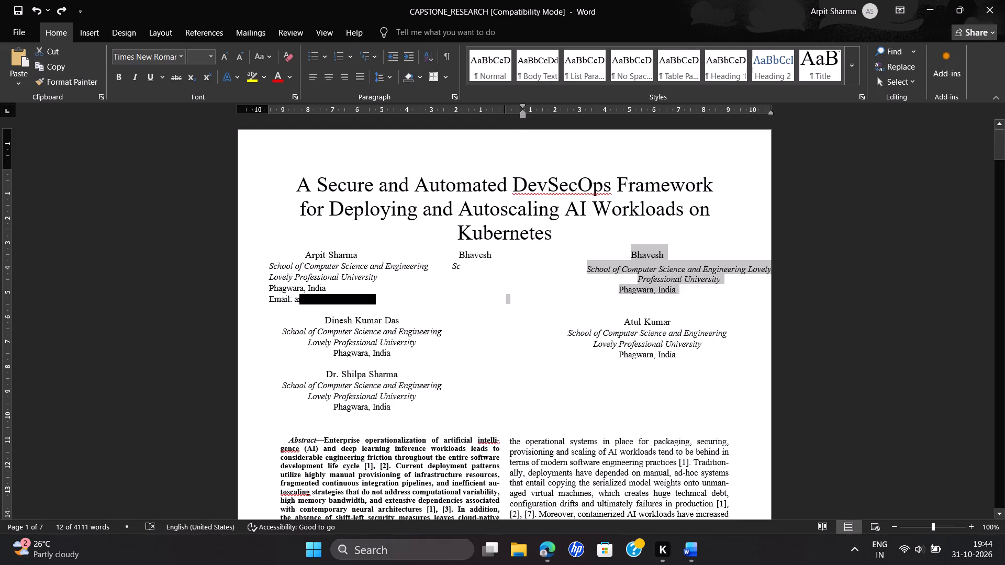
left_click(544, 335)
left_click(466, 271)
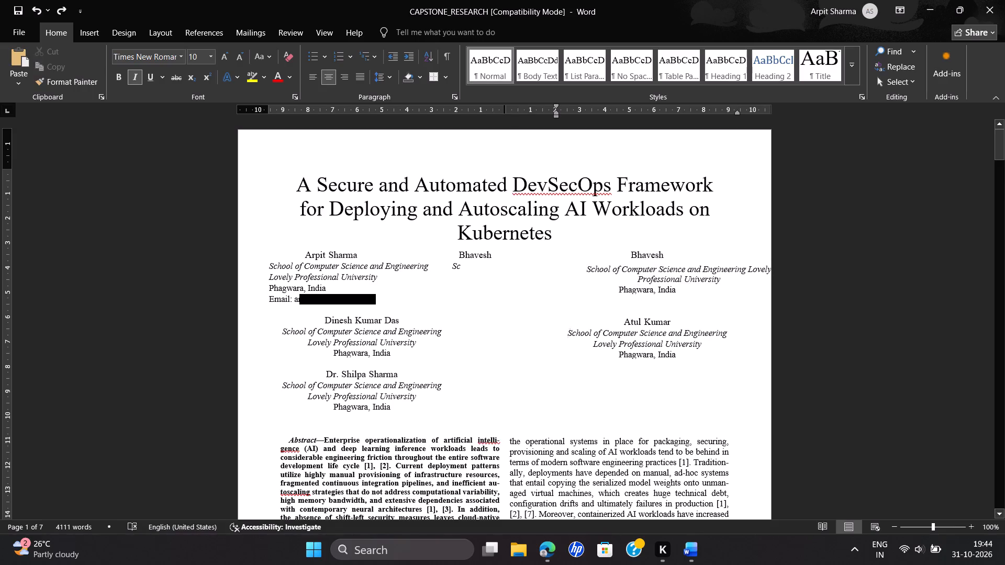